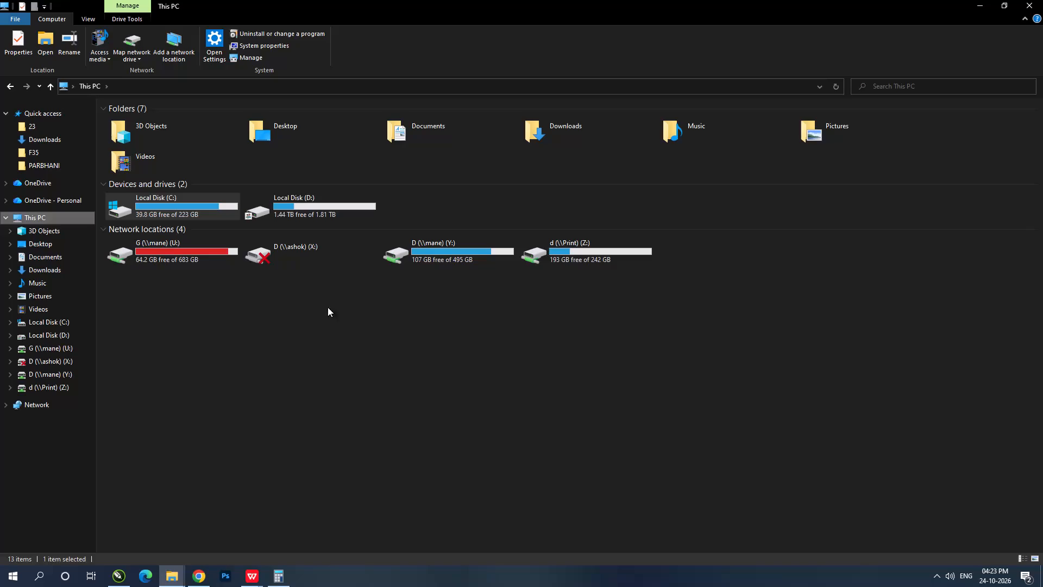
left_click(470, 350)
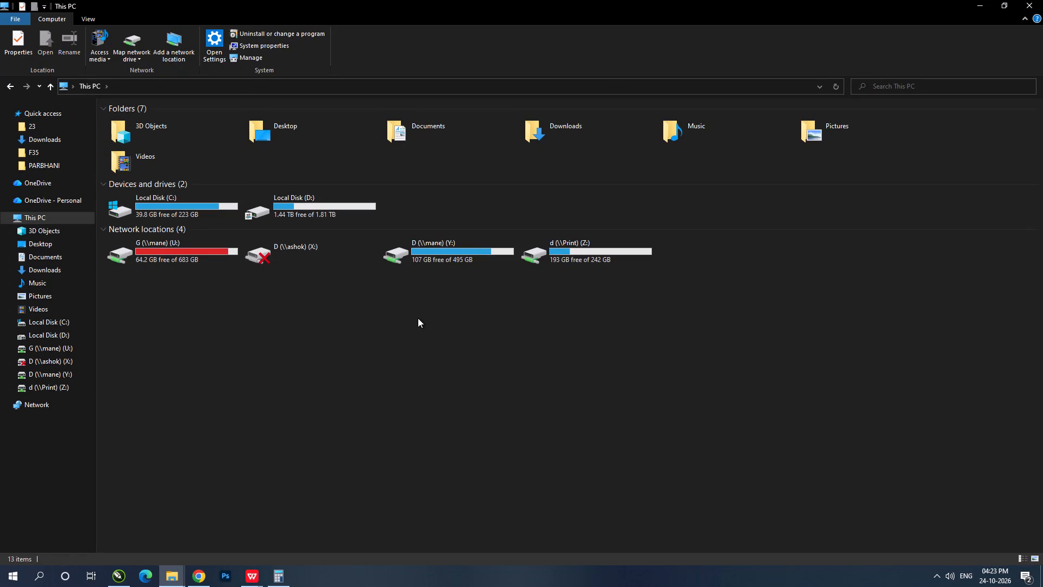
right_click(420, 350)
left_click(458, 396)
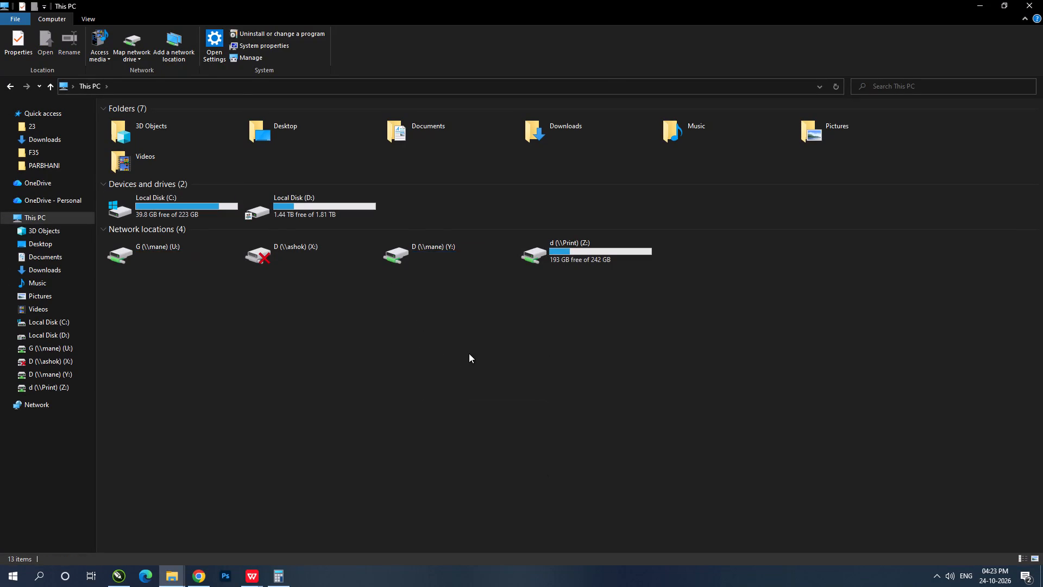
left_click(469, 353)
On network drive G (U:), open the 2026 folder inside the honda folder of the corel job folder.
double_click(187, 261)
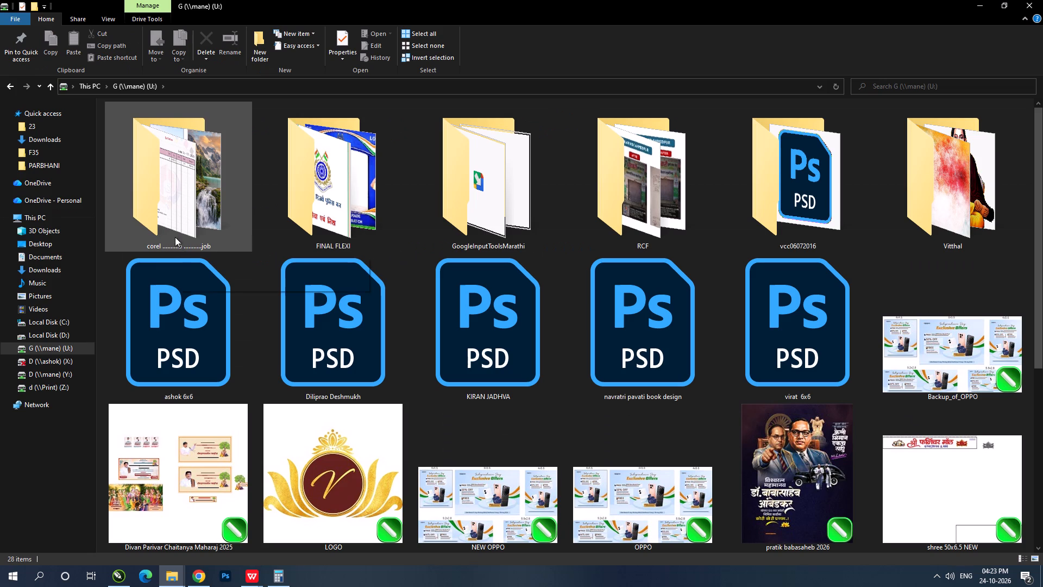
double_click(135, 191)
left_click(331, 210)
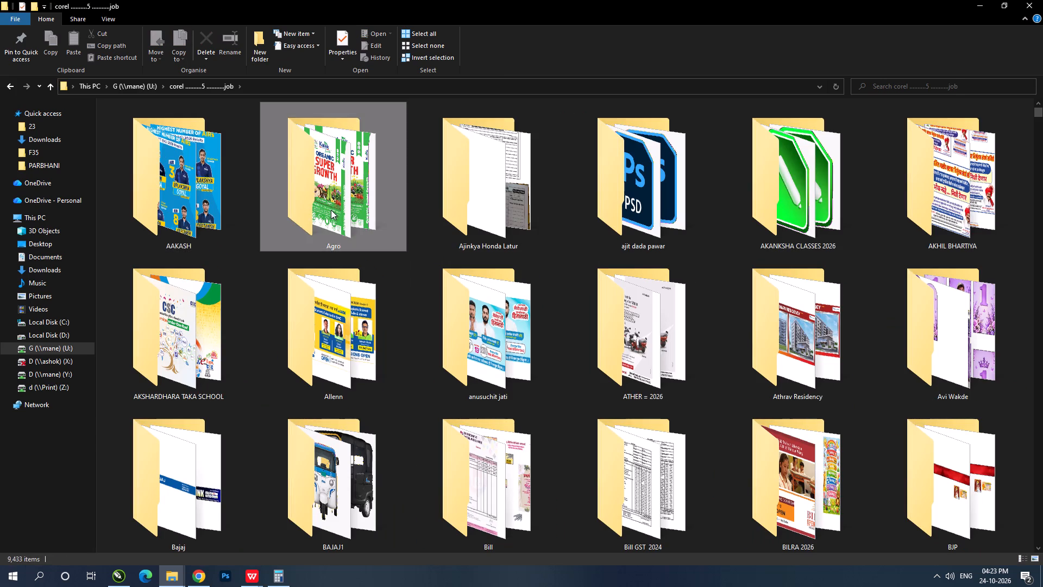
left_click(324, 371)
key("h")
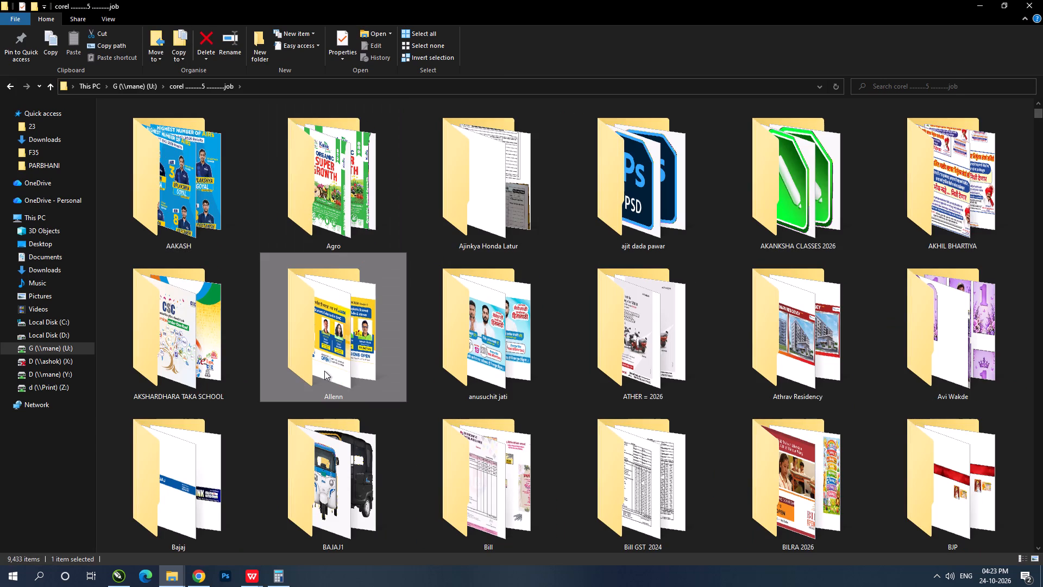
double_click(298, 359)
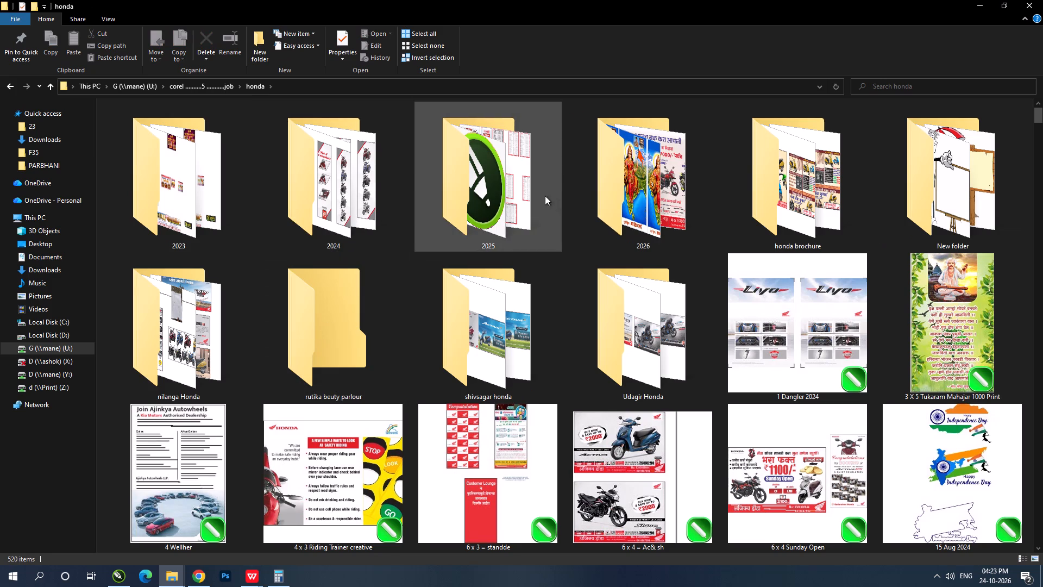
left_click(489, 189)
double_click(668, 186)
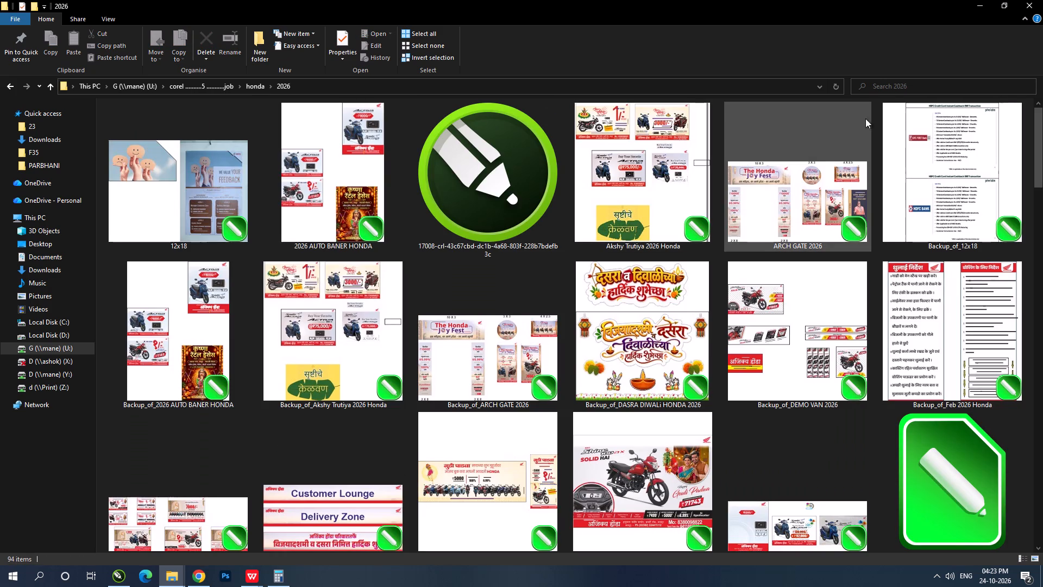
Search the 2026 folder for "fast" and open the HONDA FASTIVAL OFFER 2026 file in CorelDRAW.
left_click(921, 90)
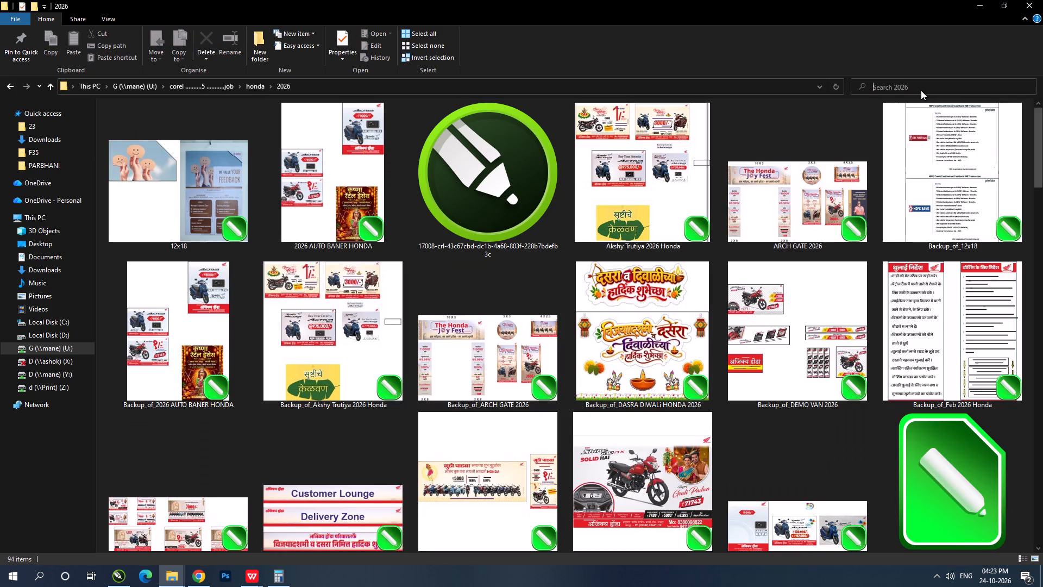
type("fast")
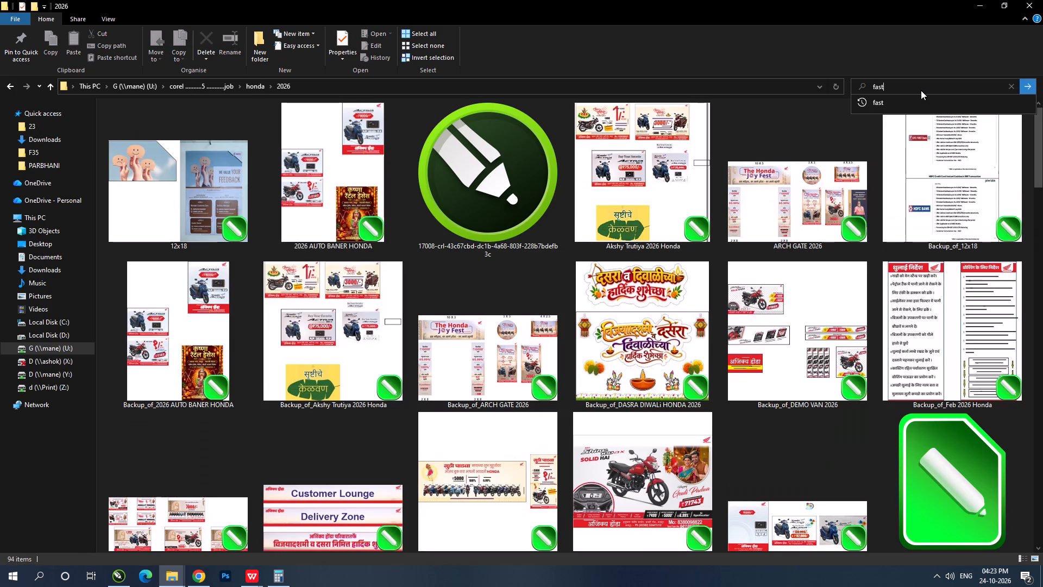
key("Return")
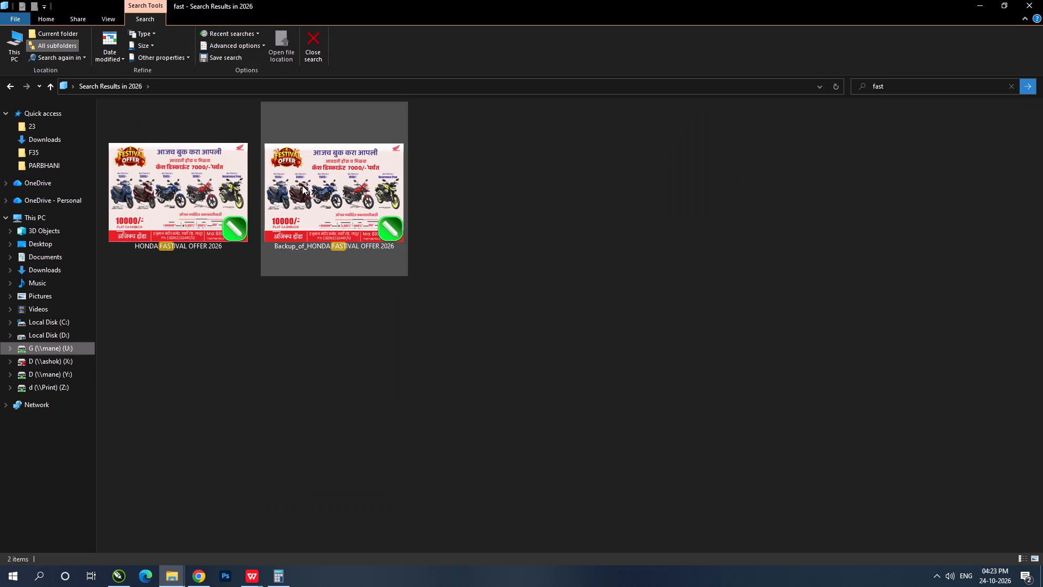
left_click(184, 201)
key("Return")
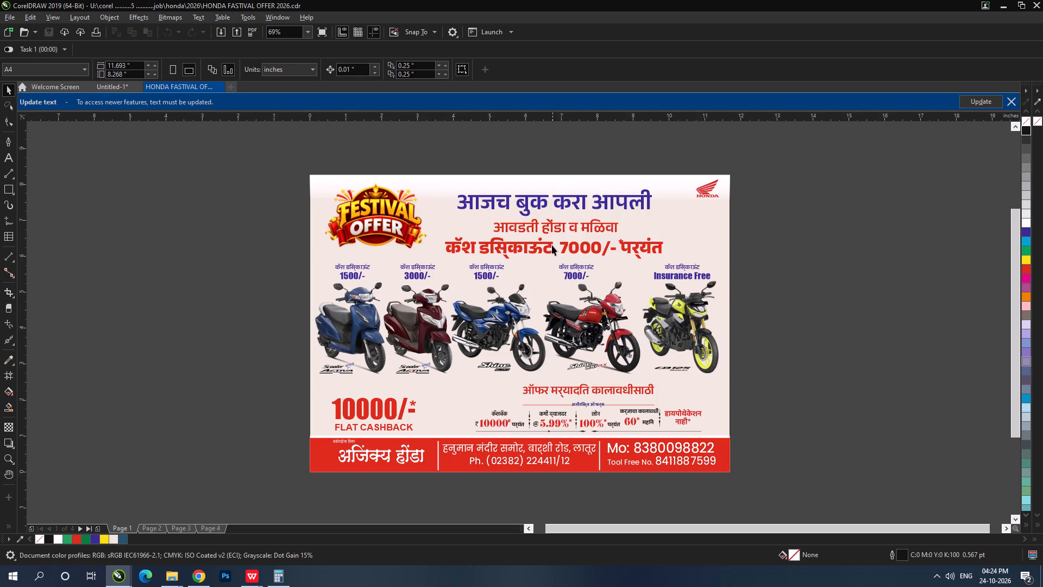
Copy all objects of the Shine 125 cash discount poster on Page 4, without the separate Festival Offer logo above it.
left_click(190, 472)
left_click(209, 534)
left_click(209, 530)
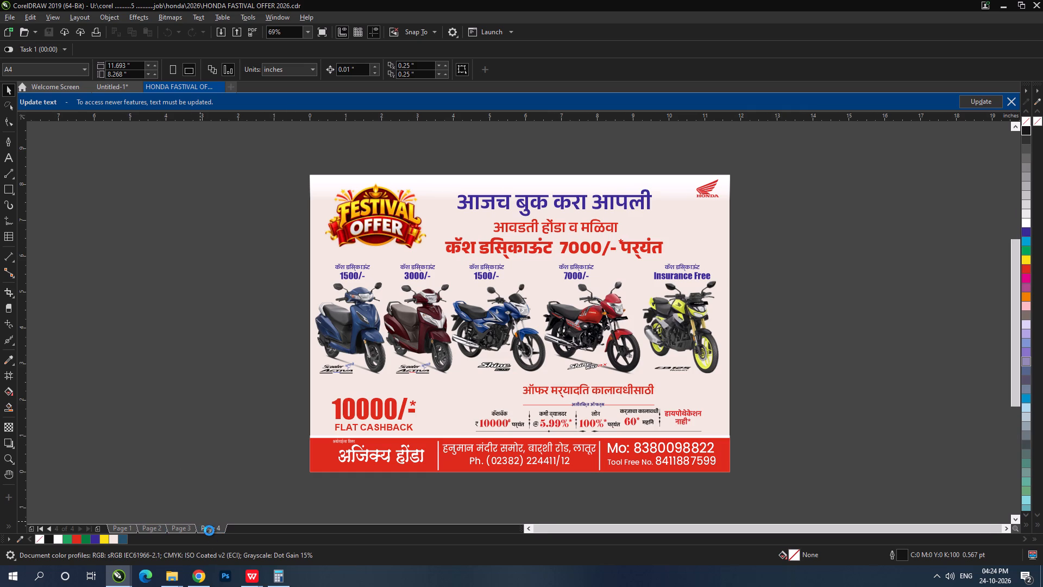
left_click(538, 247)
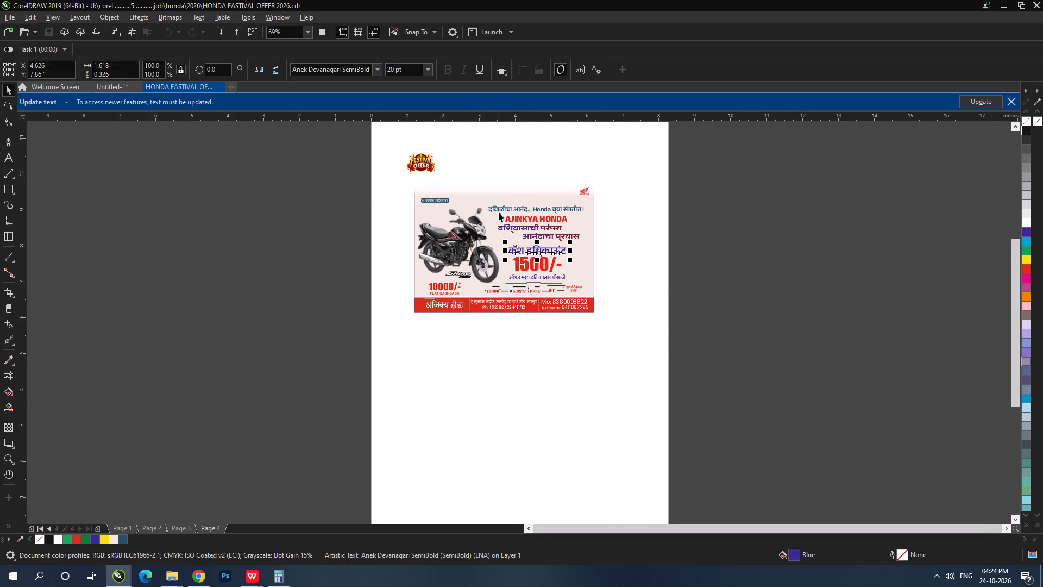
scroll(501, 207, "up", 1)
left_click(271, 259)
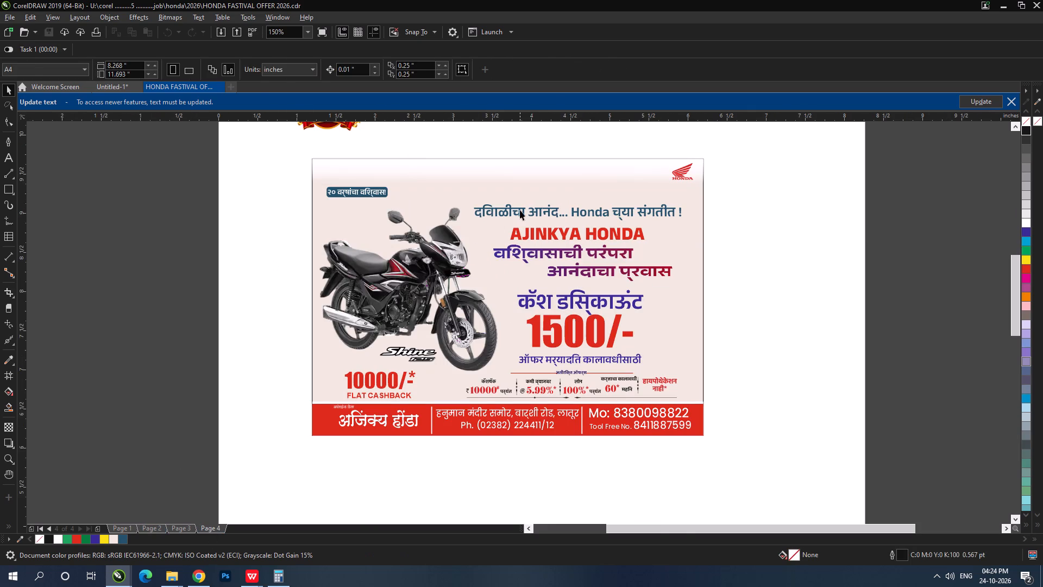
left_click(520, 210)
left_click(775, 360)
left_click_drag(749, 460, 349, 258)
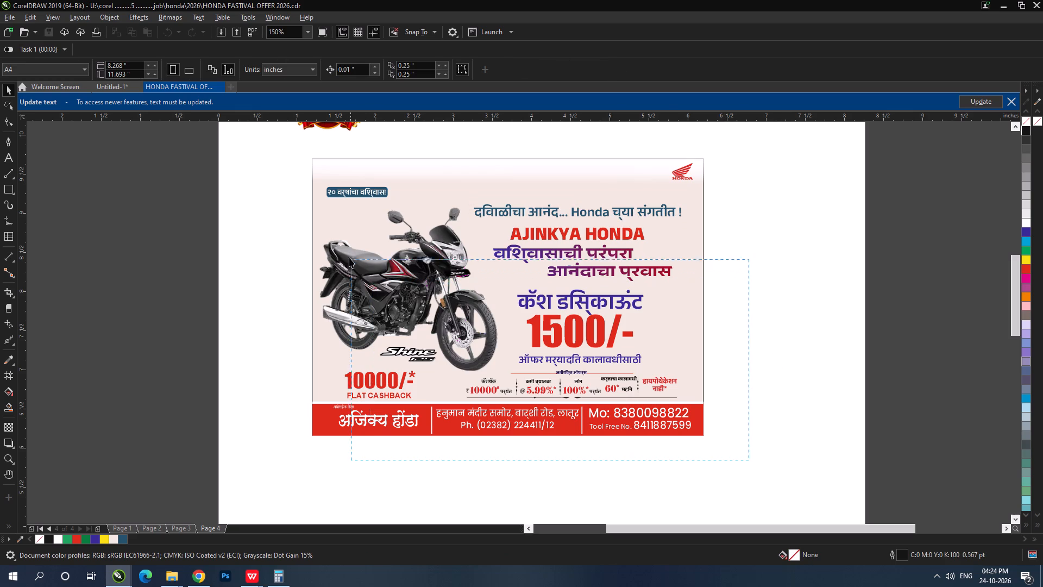
left_click_drag(349, 258, 269, 149)
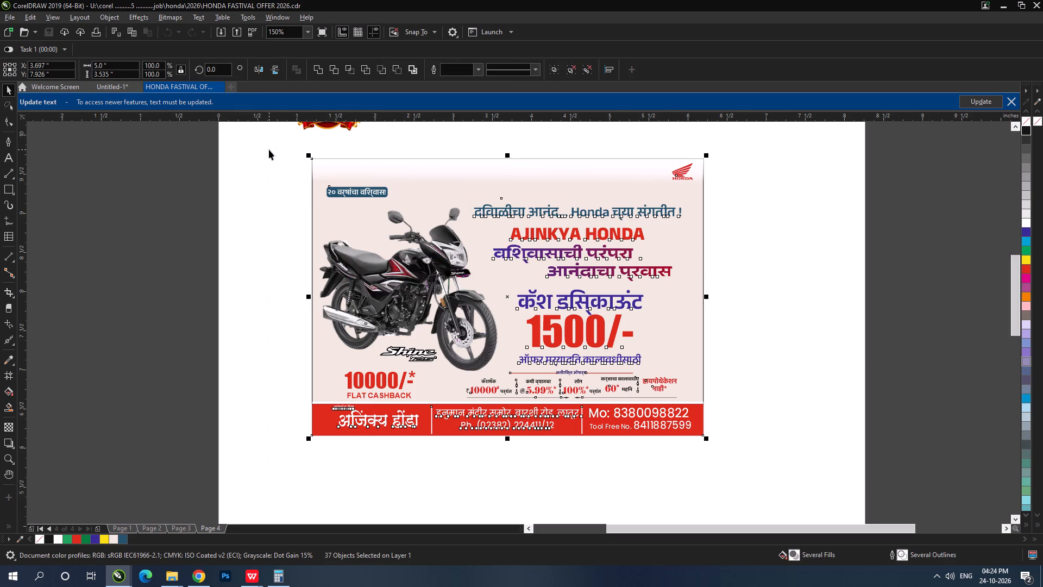
key("ctrl+c")
Create a new document and paste the copied Shine 125 poster into it.
left_click(233, 85)
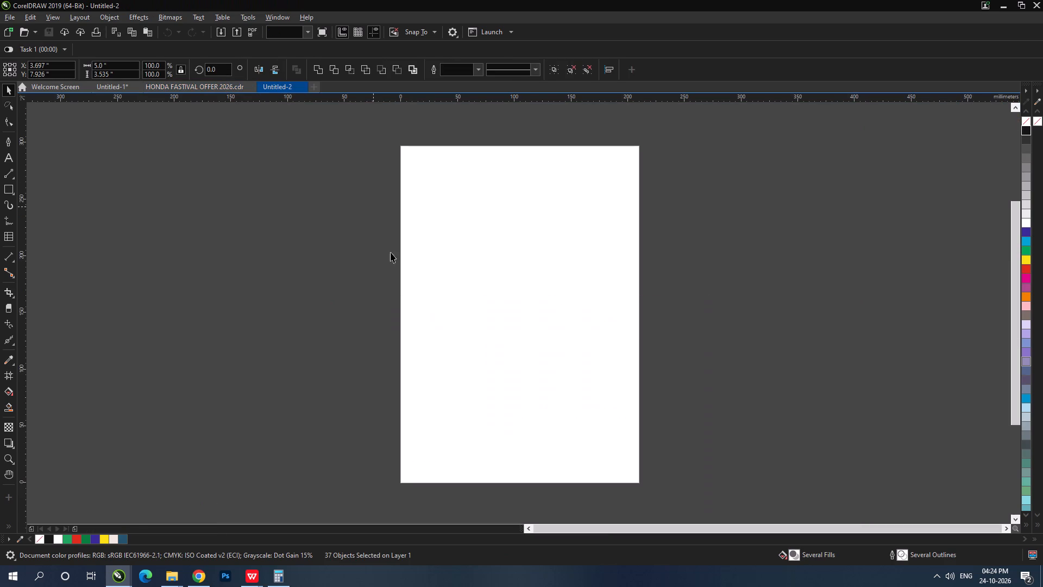
left_click(364, 278)
key("ctrl+v")
scroll(525, 218, "up", 2)
left_click(738, 271)
Switch to the File Explorer window showing the "fast" search in the 2026 folder.
key("alt+Tab")
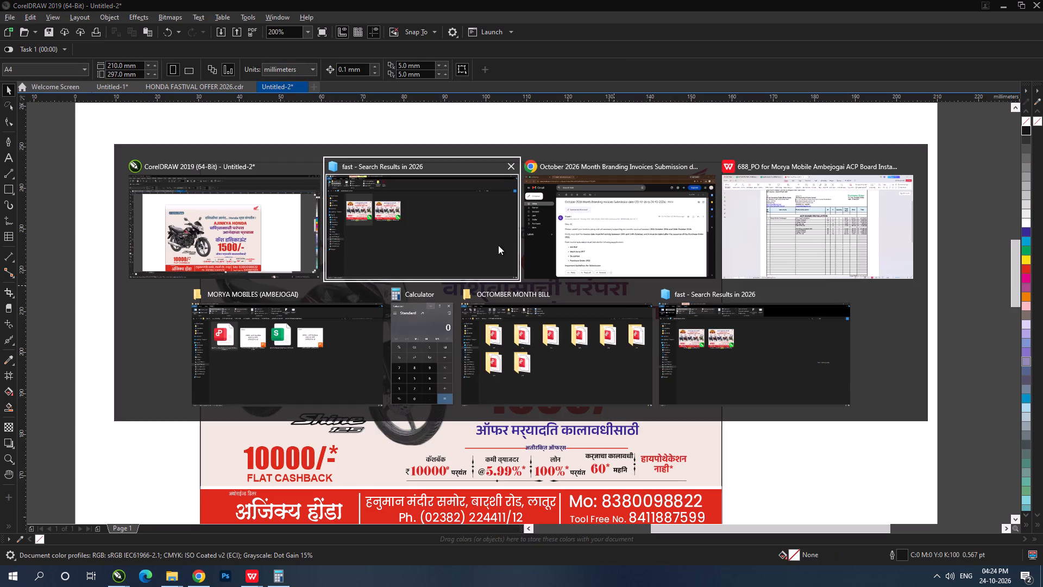
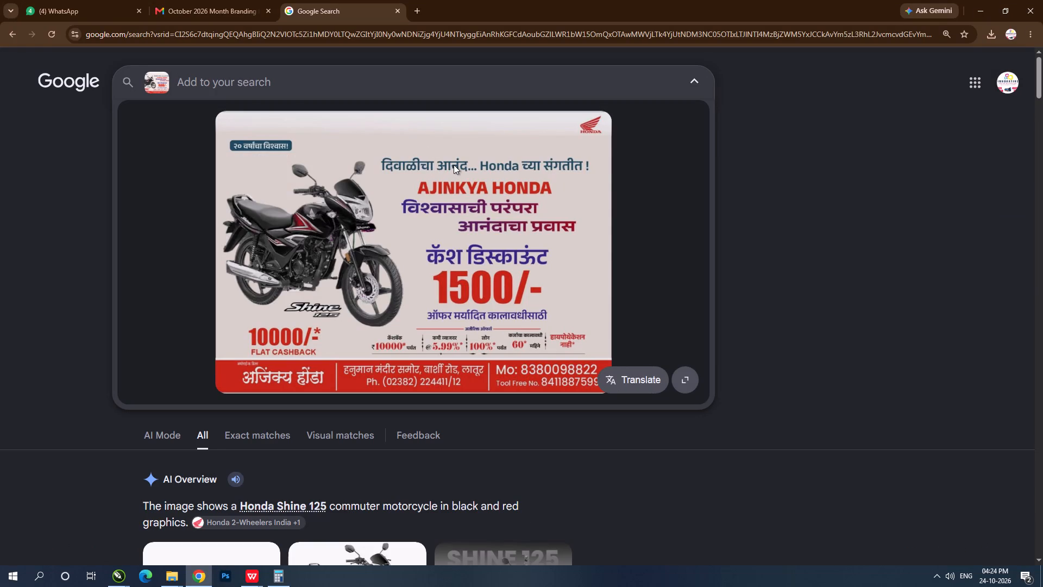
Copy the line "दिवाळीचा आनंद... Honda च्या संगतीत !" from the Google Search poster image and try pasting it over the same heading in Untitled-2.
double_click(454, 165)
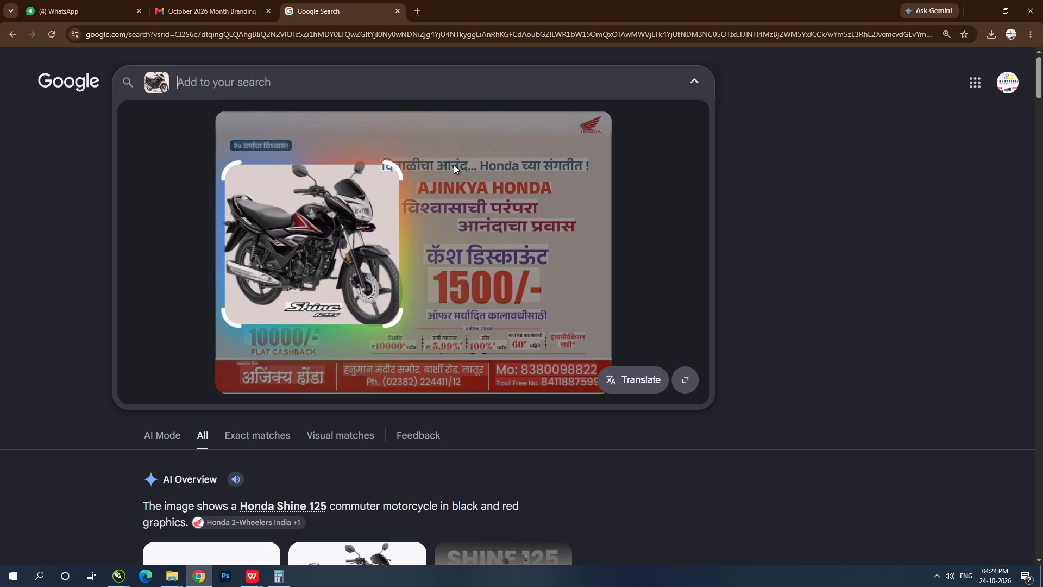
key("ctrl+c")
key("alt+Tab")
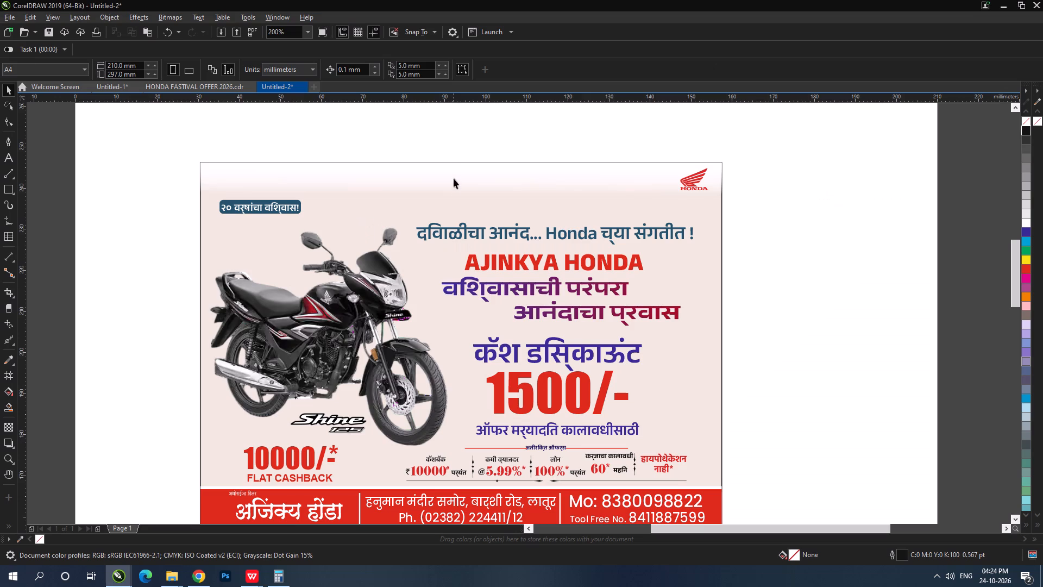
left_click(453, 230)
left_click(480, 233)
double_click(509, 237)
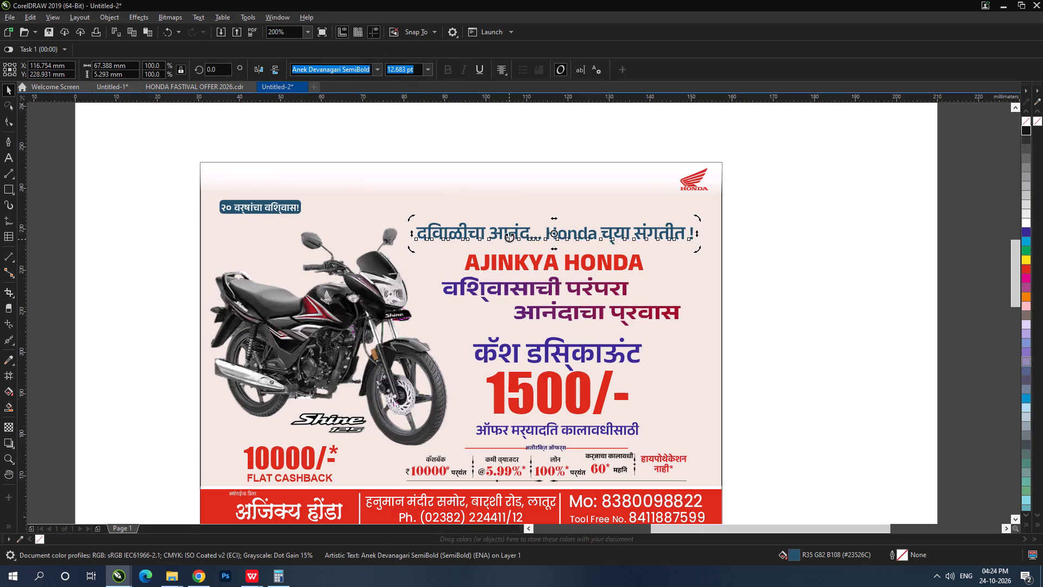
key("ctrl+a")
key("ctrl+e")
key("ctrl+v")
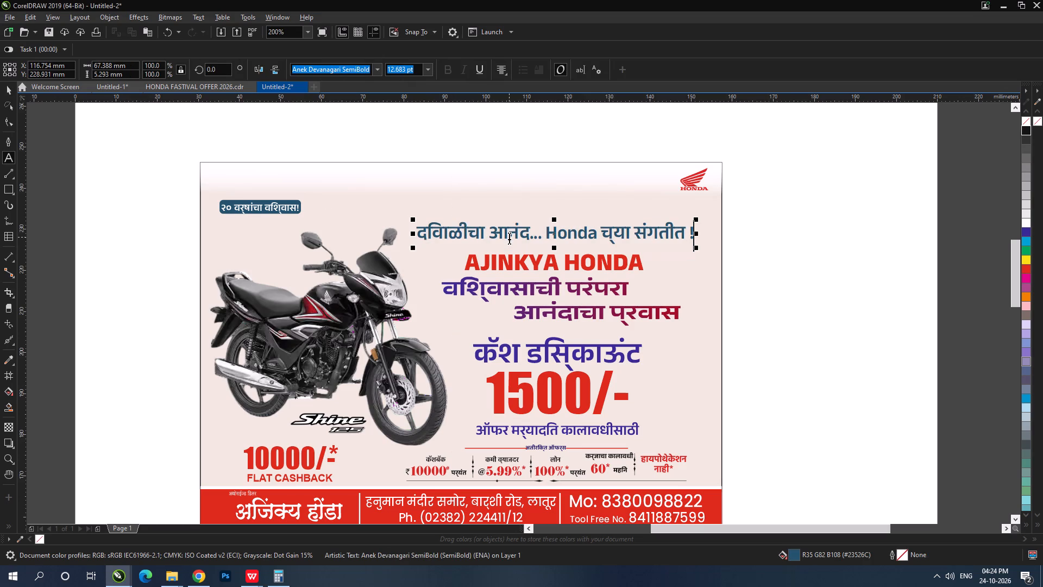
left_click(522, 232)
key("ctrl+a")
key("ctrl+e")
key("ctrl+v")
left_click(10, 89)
Ungroup the blue badge above the motorcycle and delete only its text, "२० वर्षांचा विश्वास!".
scroll(546, 266, "down", 1)
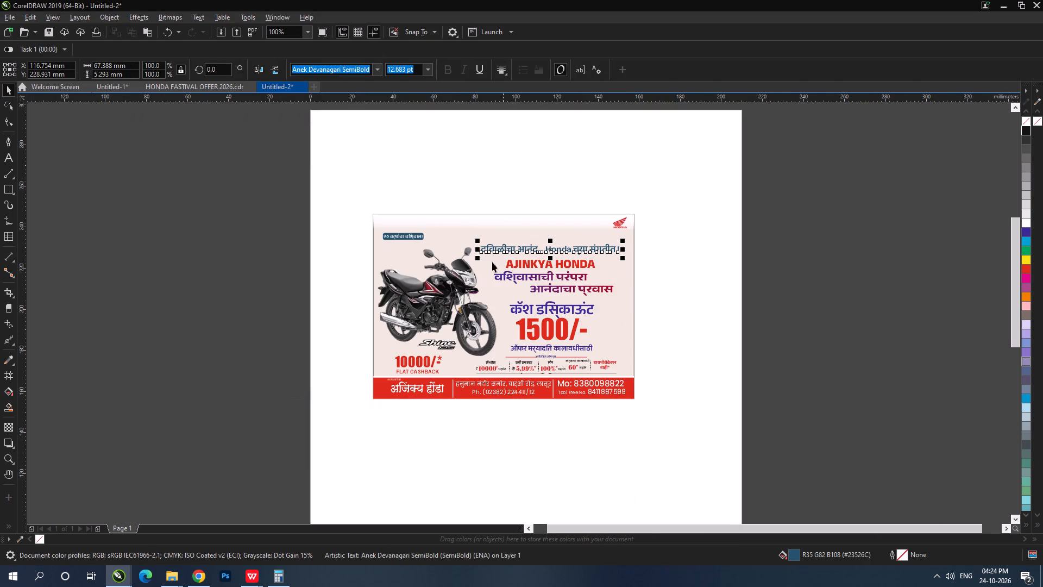
left_click_drag(351, 221, 586, 313)
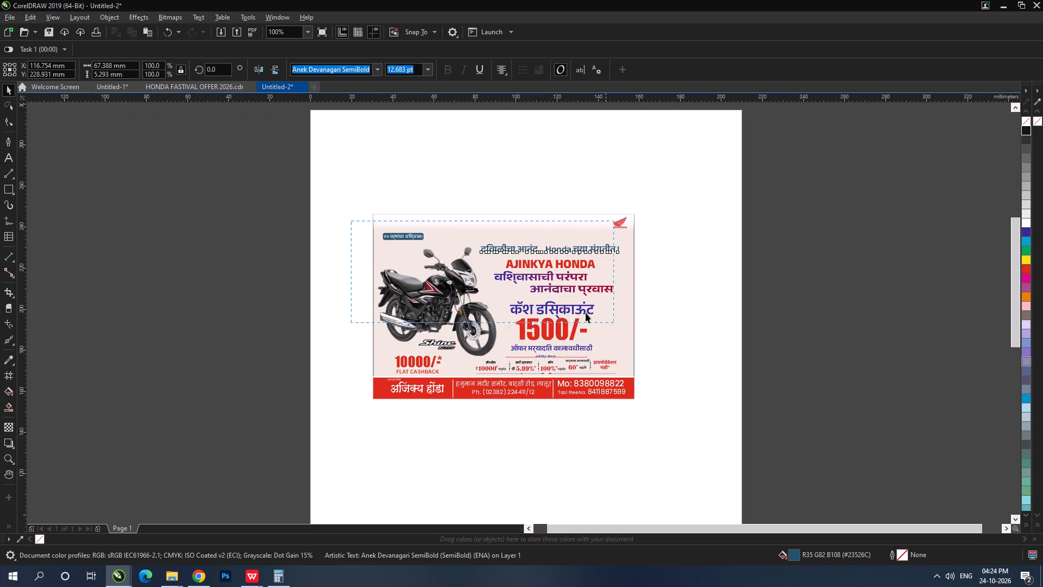
left_click_drag(586, 313, 366, 247)
left_click(405, 236)
scroll(412, 234, "up", 1)
key("Delete")
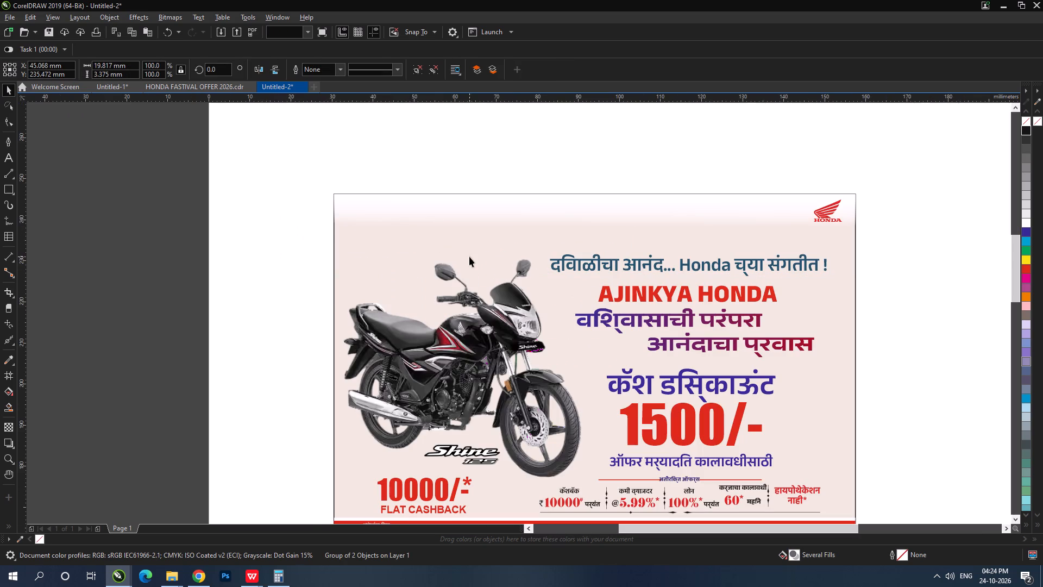
key("ctrl+z")
key("ctrl+u")
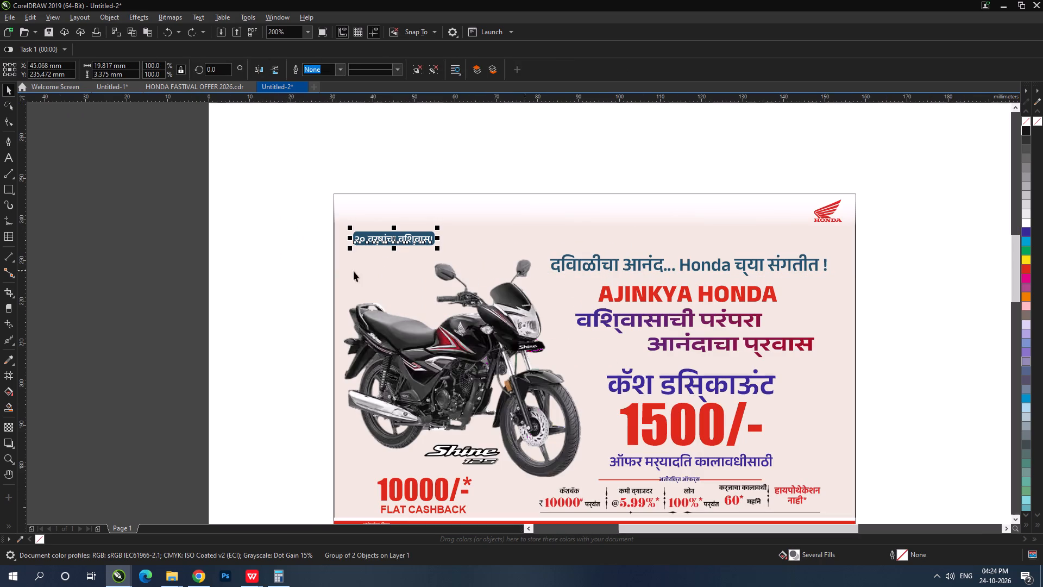
left_click(257, 260)
left_click(381, 238)
key("Delete")
Delete the Diwali heading, AJINKYA HONDA, the two-line slogan, the cash discount label and the limited-period line from the poster.
left_click(578, 266)
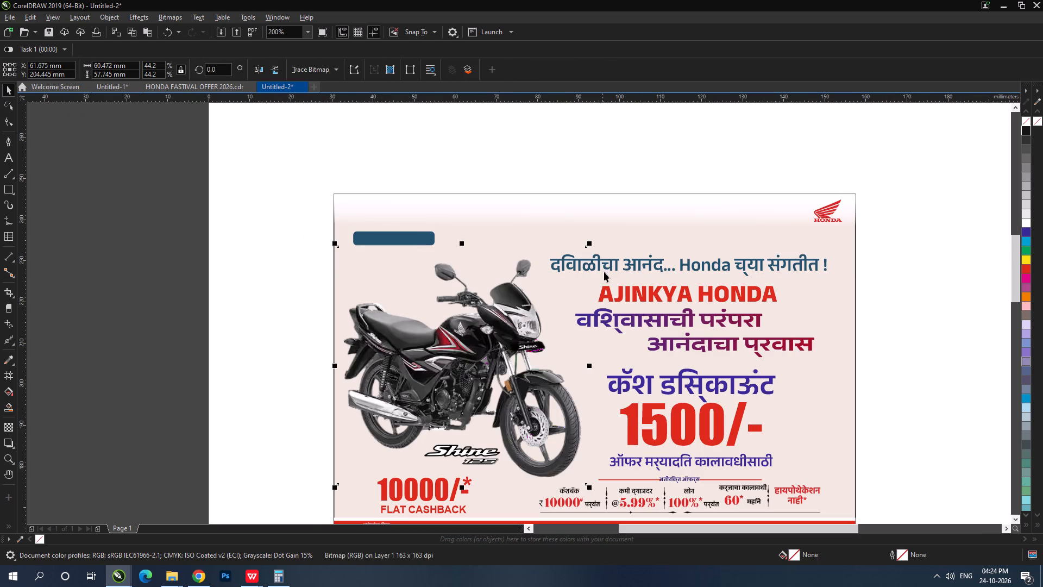
left_click(633, 265)
key("Delete")
left_click(689, 293)
key("Delete")
left_click(711, 316)
key("Delete")
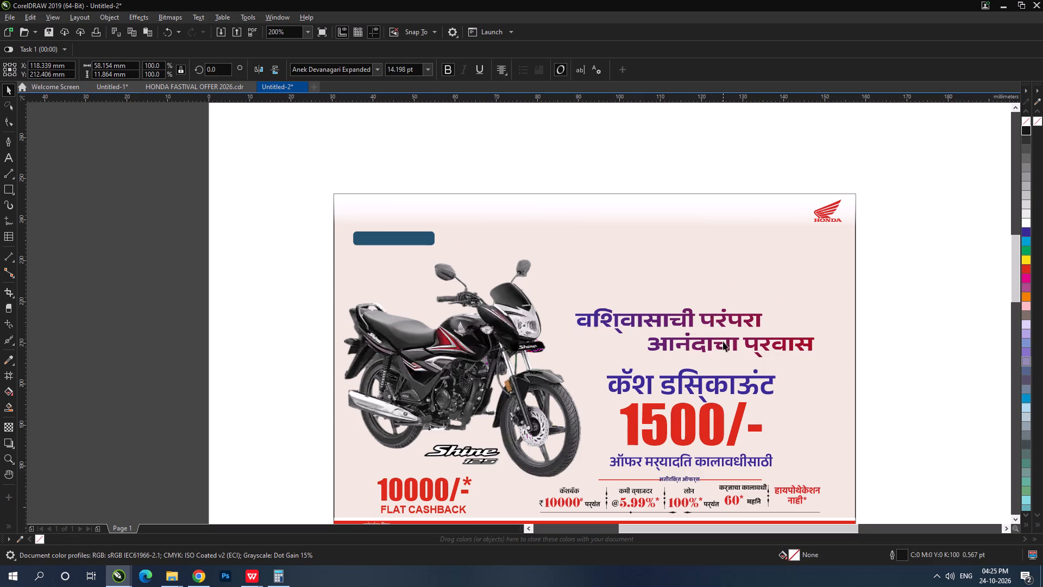
left_click(709, 381)
key("Delete")
left_click(956, 419)
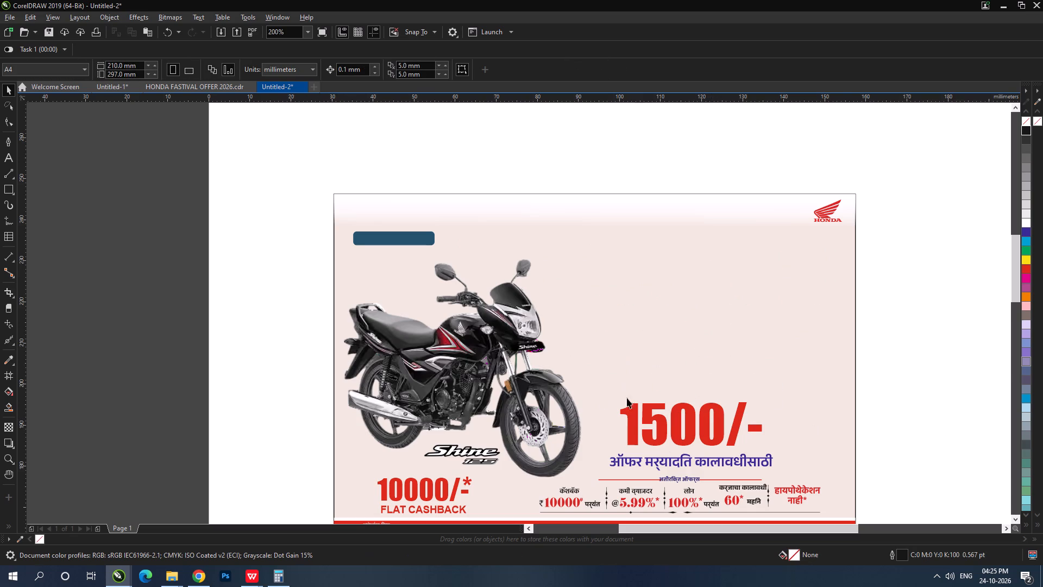
left_click(759, 459)
key("Delete")
Delete the additional-offers block above the footer, including its small heading and red line.
scroll(595, 314, "down", 1)
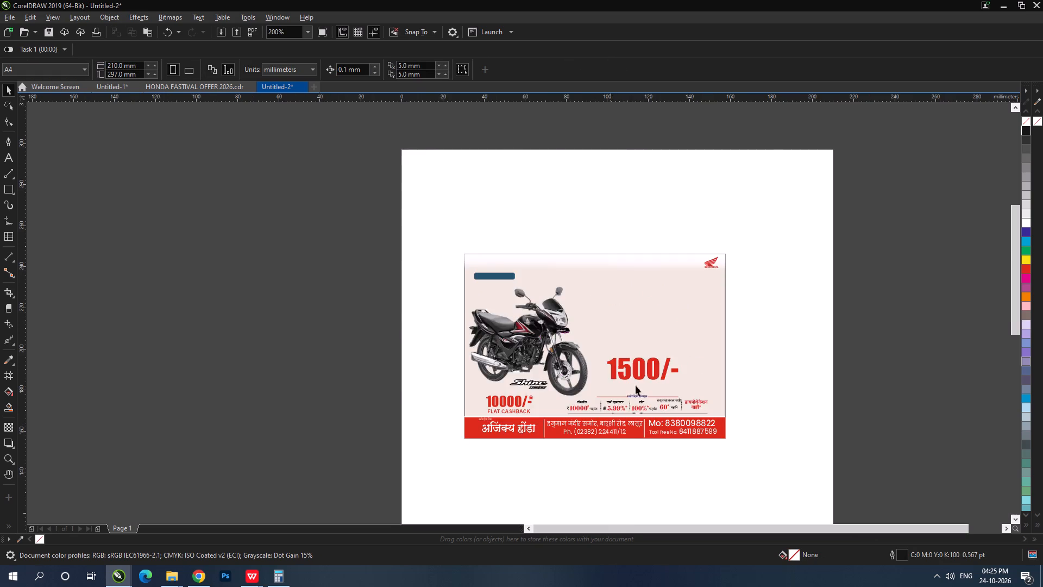
scroll(659, 413, "up", 2)
left_click(669, 363)
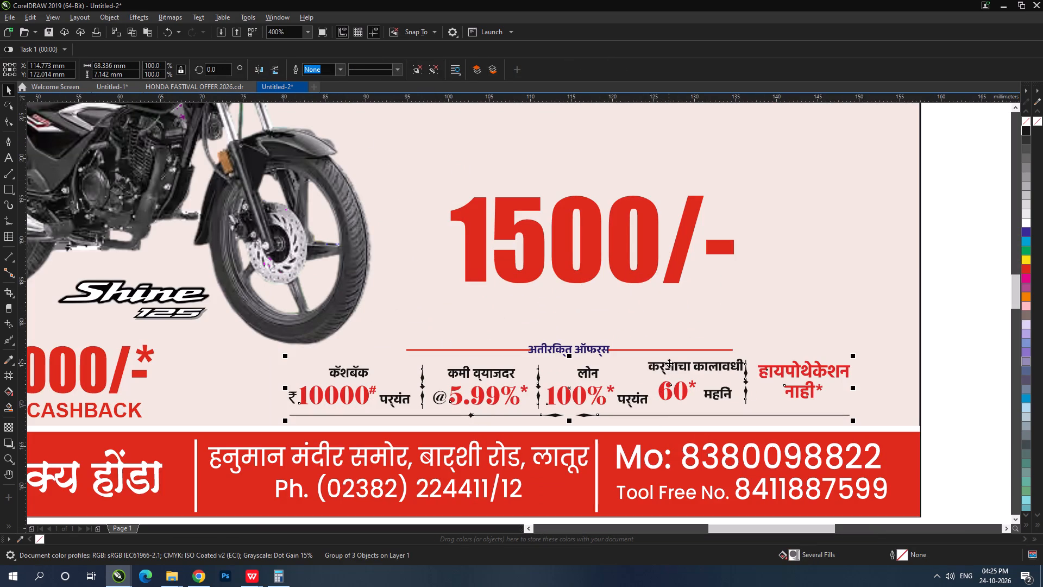
left_click(972, 393)
left_click_drag(974, 430, 221, 310)
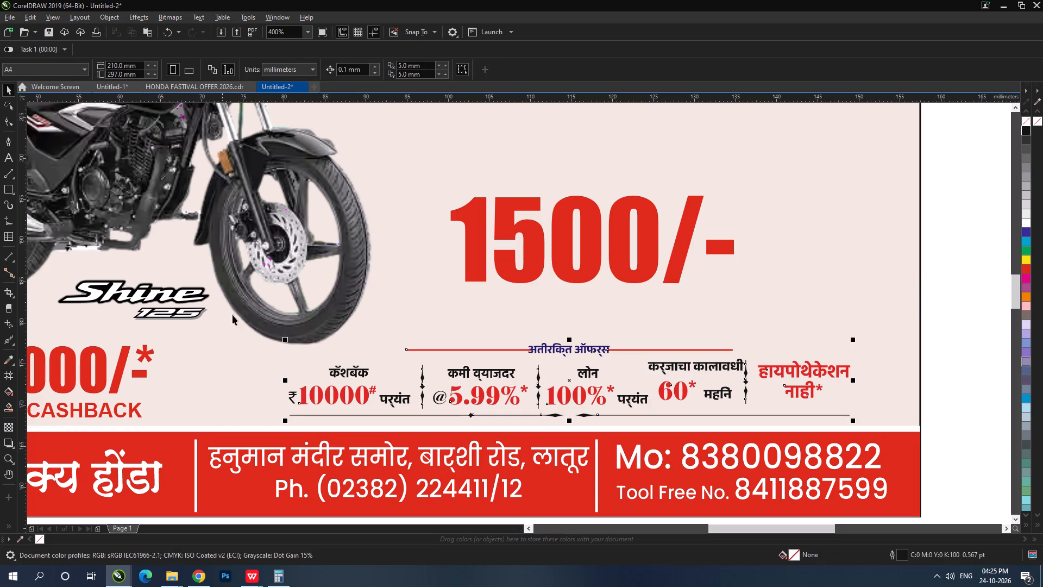
key("Delete")
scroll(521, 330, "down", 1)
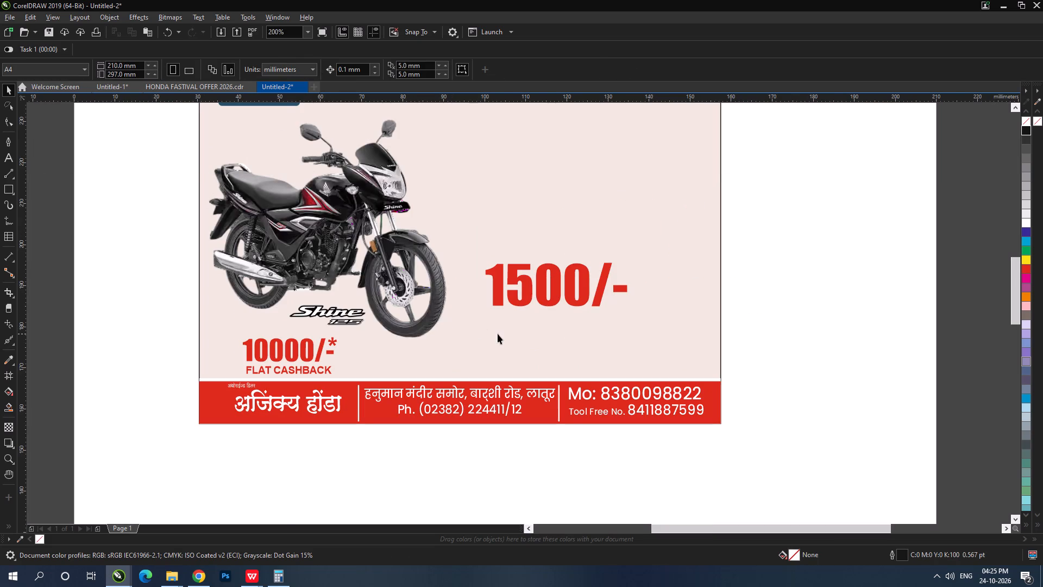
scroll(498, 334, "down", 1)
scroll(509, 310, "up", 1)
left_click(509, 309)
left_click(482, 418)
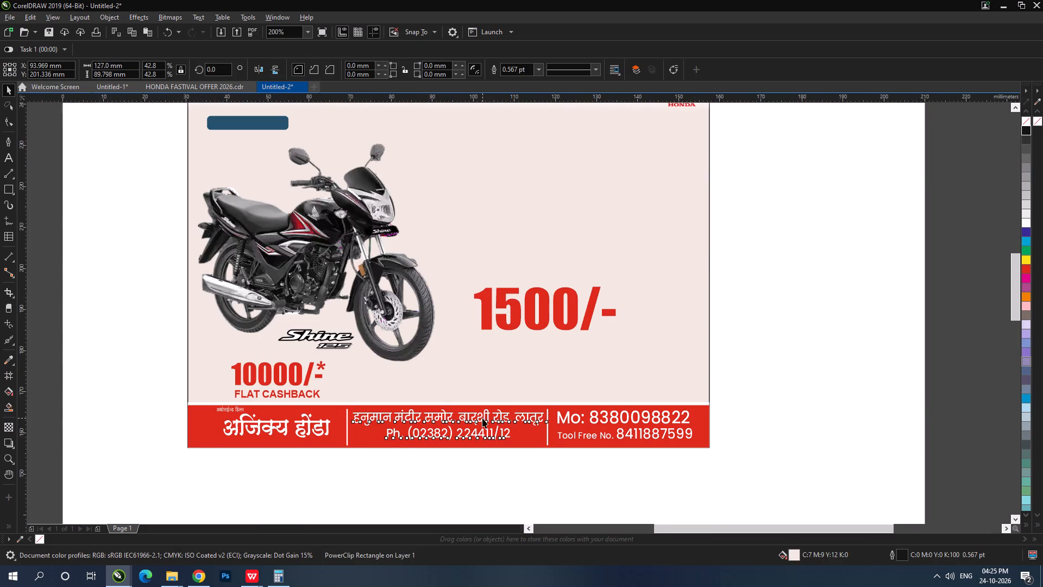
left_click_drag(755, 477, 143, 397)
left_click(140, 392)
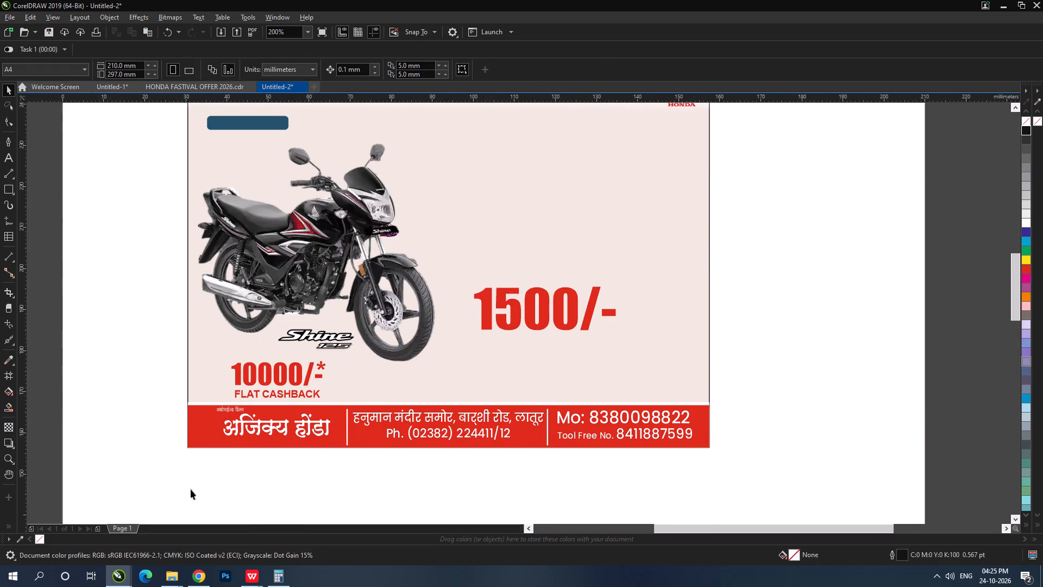
Open Backup_of_HONDA FASTIVAL OFFER 2026 from the "fast" search results in the 2026 folder and view its Page 3.
left_click(173, 576)
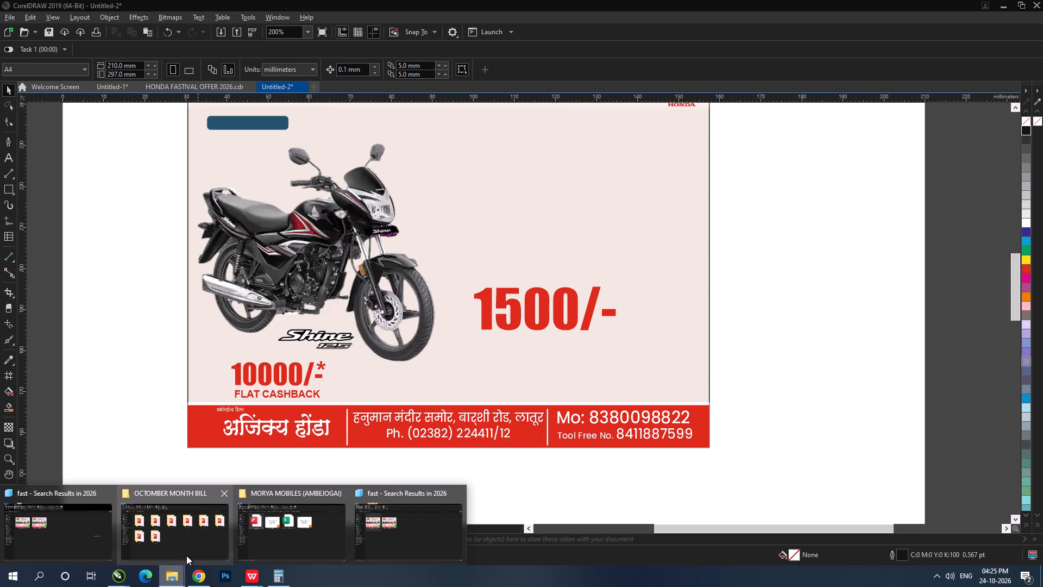
left_click(186, 545)
left_click(183, 577)
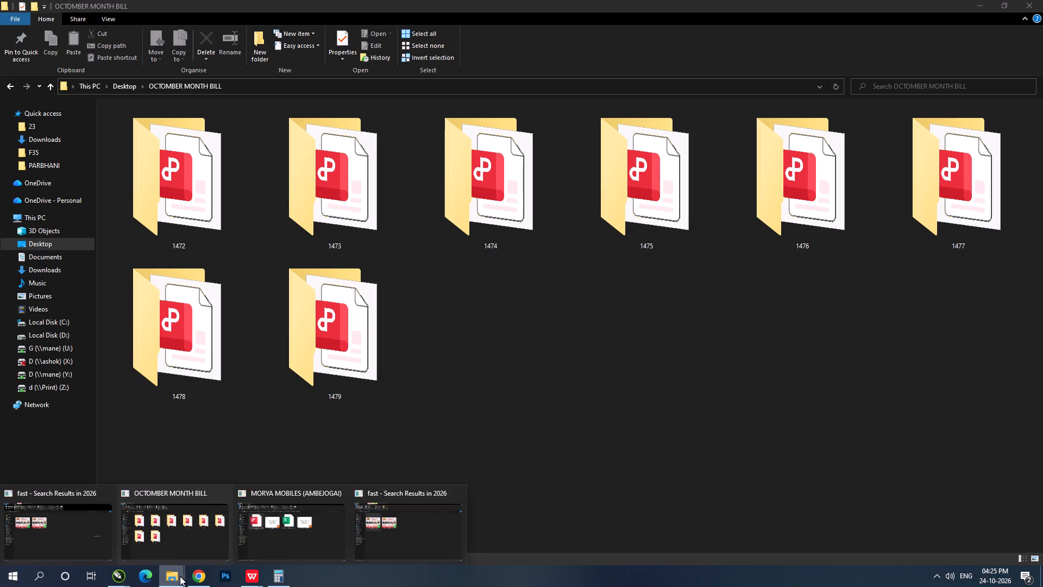
left_click(75, 540)
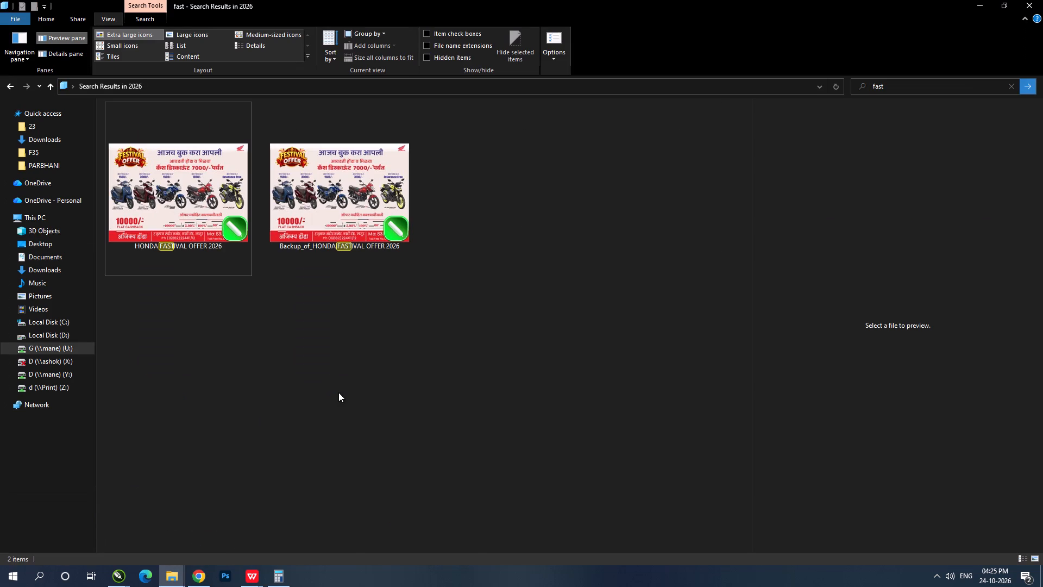
left_click(338, 392)
double_click(353, 218)
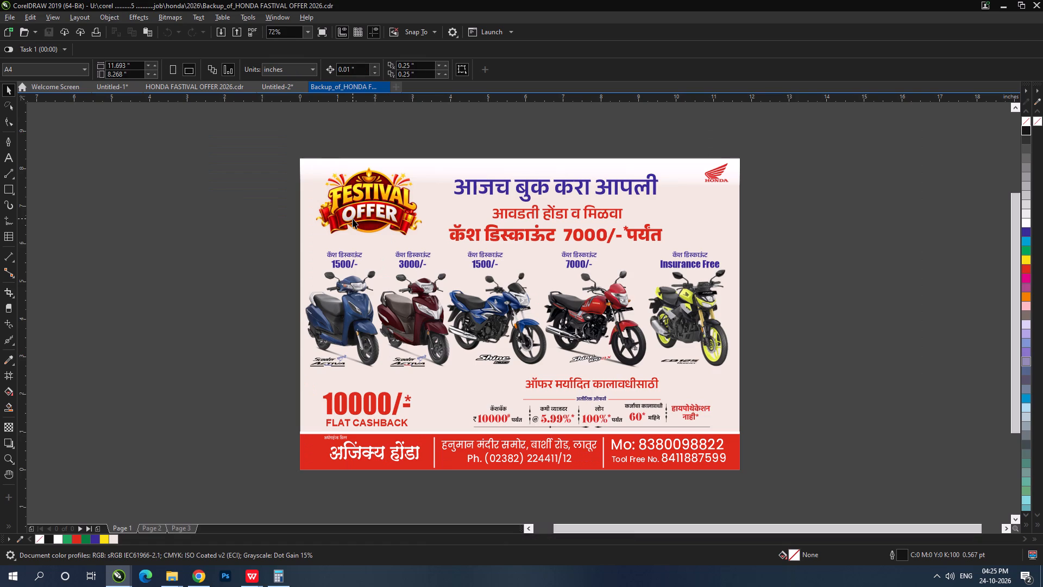
left_click(172, 527)
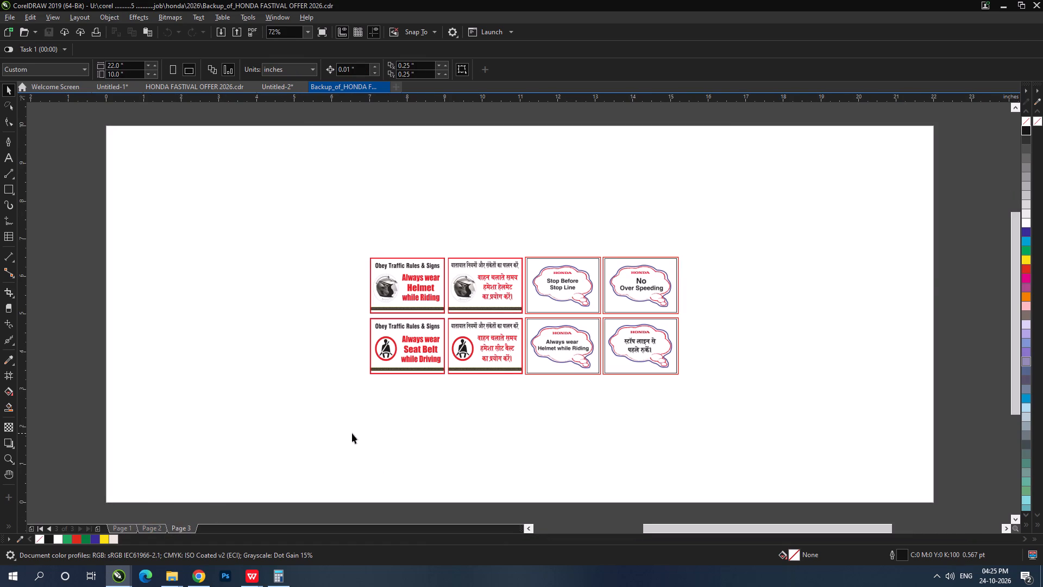
left_click(292, 236)
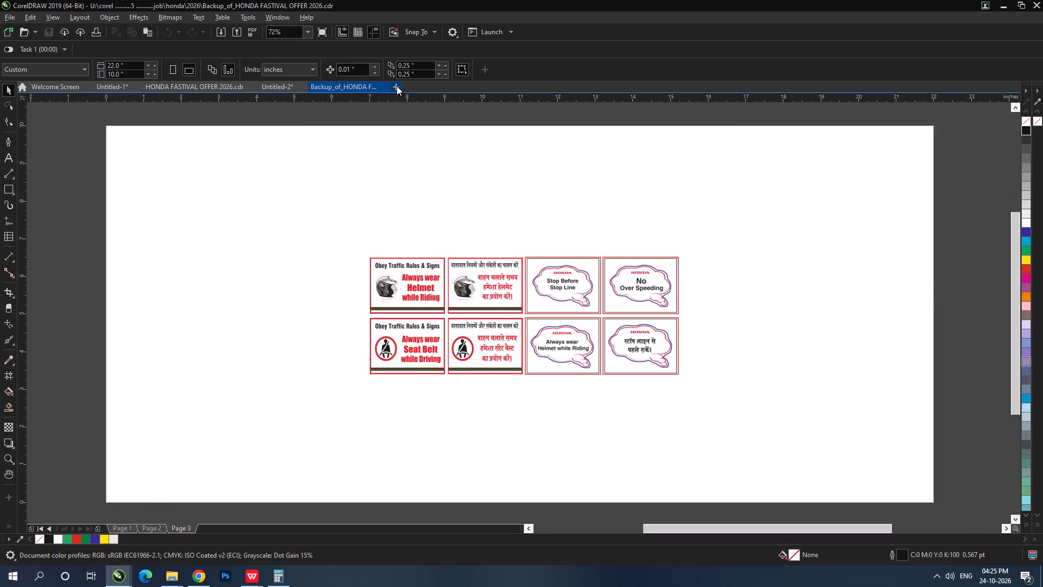
Create a new blank document.
left_click(397, 86)
Copy the first Shine 125 poster in the upper row on Page 2 of the backup file.
left_click(381, 85)
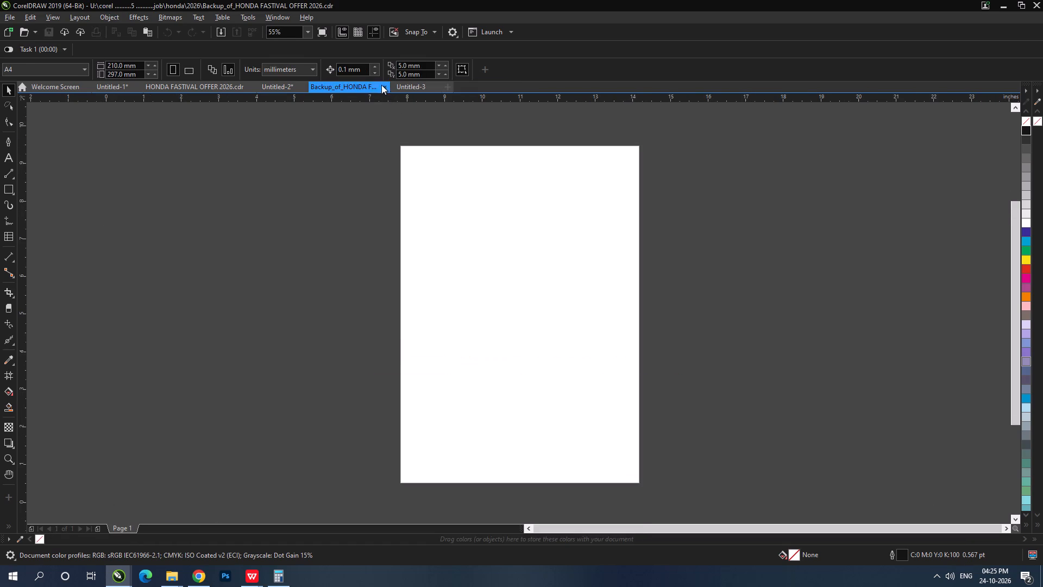
left_click(160, 526)
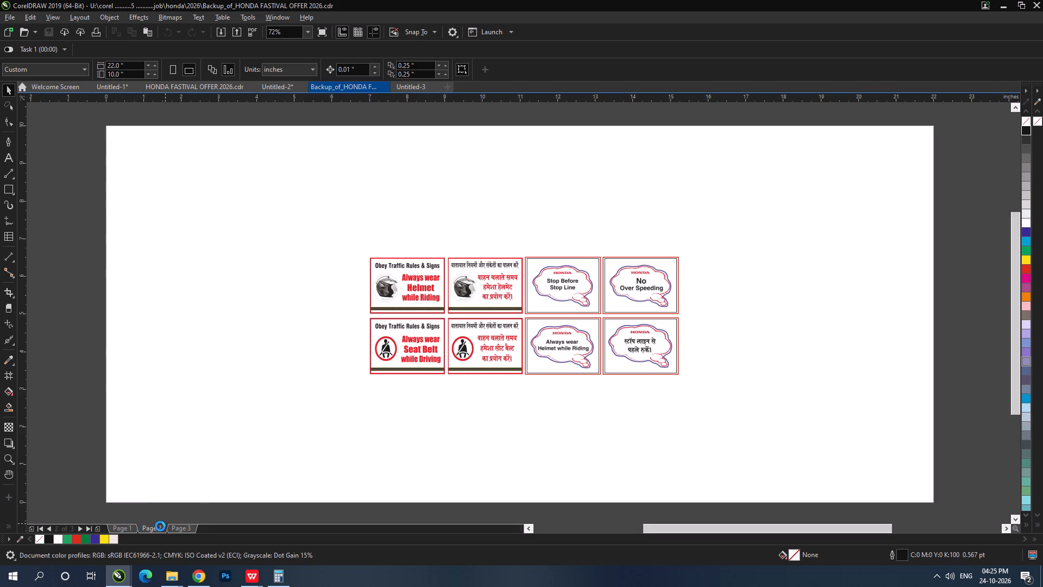
left_click_drag(348, 294, 125, 153)
key("ctrl+c")
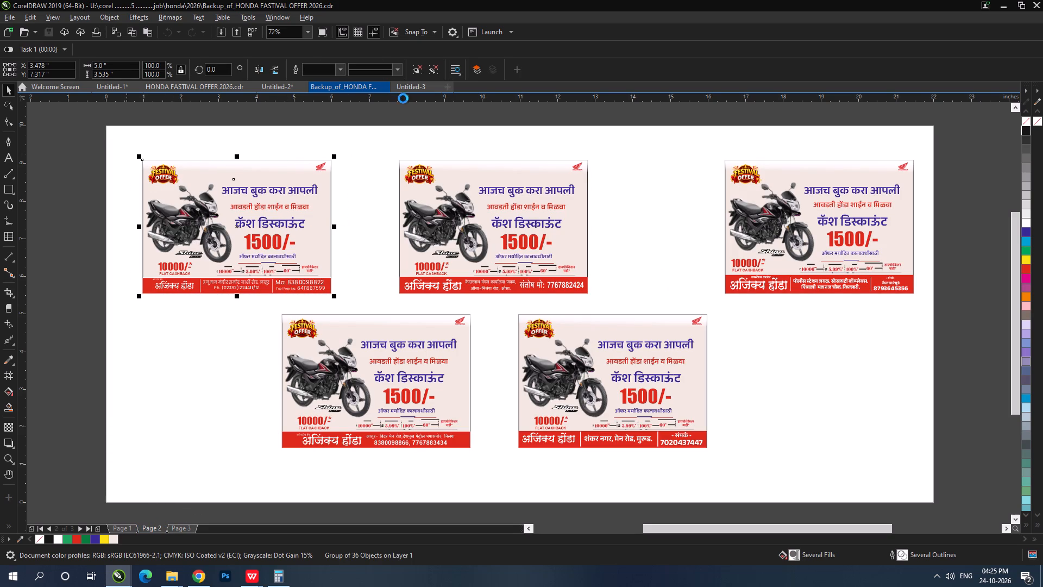
Set the Untitled-3 page to landscape and paste the copied Shine 125 poster into it.
left_click(412, 87)
left_click(323, 230)
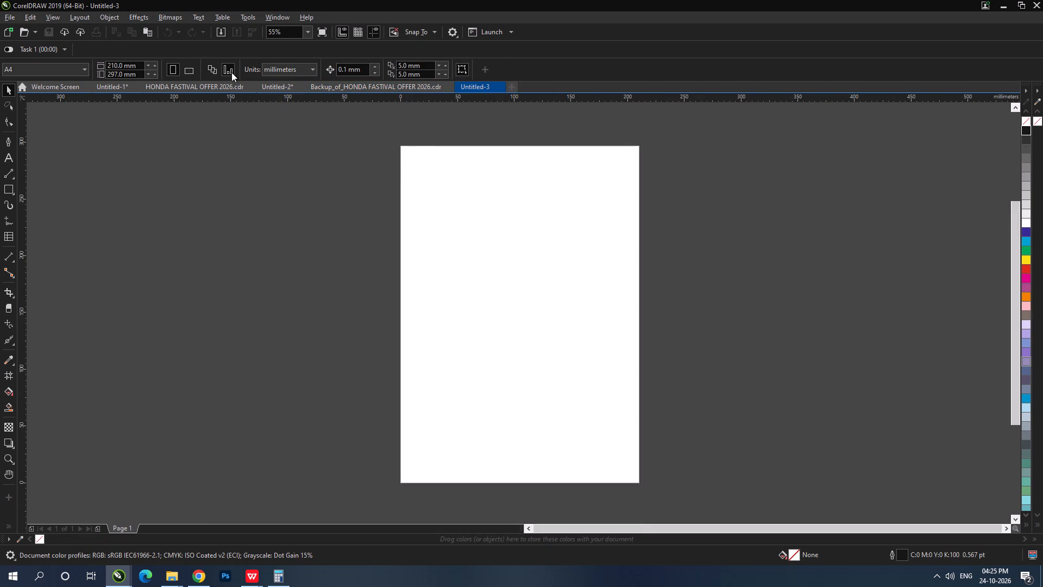
left_click(184, 70)
left_click(216, 192)
key("ctrl+v")
Centre the pasted poster on the page and ungroup it.
key("ctrl+a")
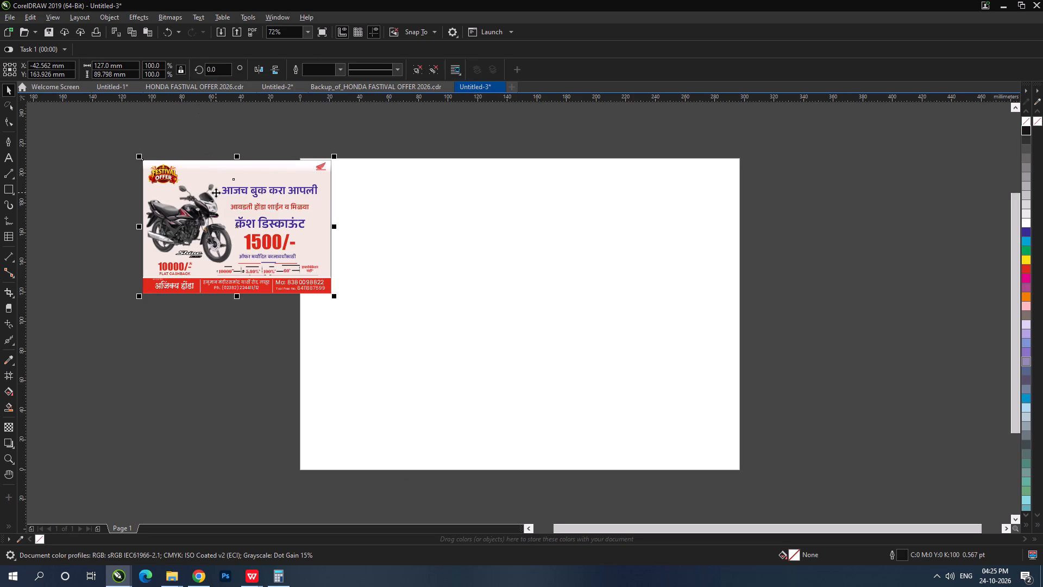
key("ctrl+g")
key("p")
key("ctrl+u")
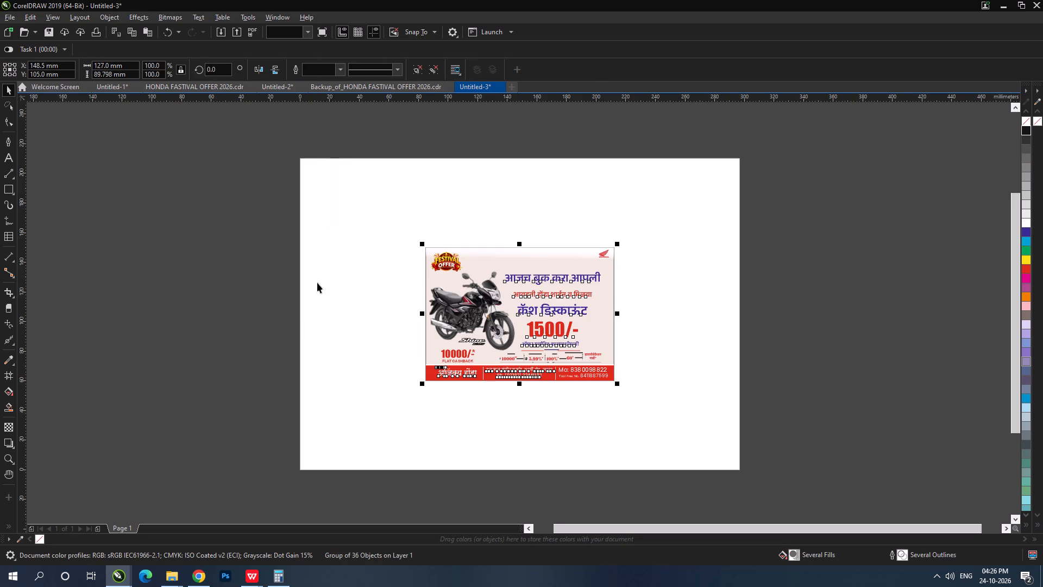
left_click(317, 289)
Delete the Festival Offer logo from the poster.
scroll(557, 307, "up", 1)
left_click(322, 214)
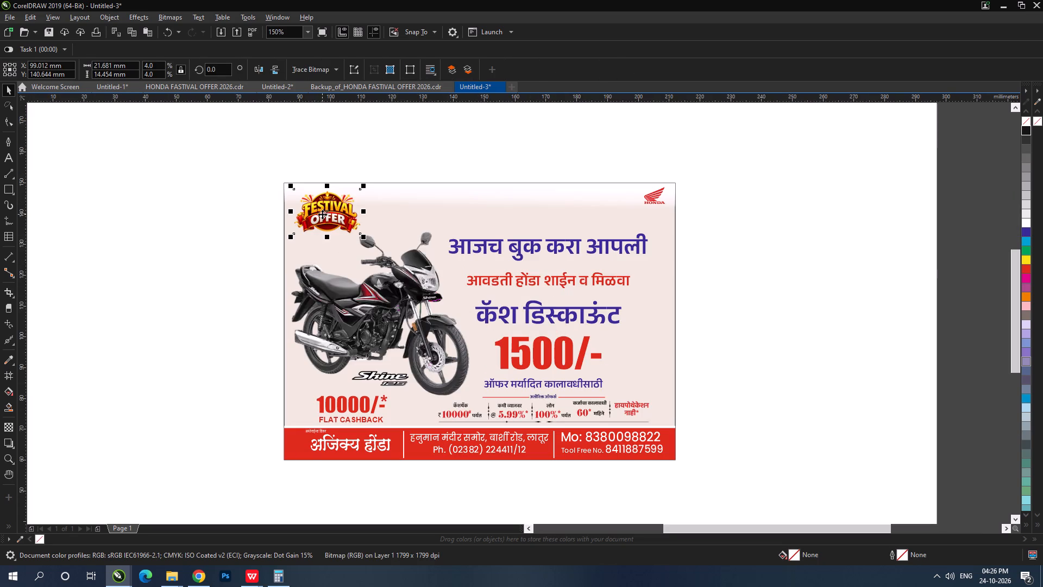
key("Delete")
Copy the line "दिवाळीचा आनंद... Honda च्या संगतीत !" from the reference image in Chrome and return to the Untitled-3 poster in CorelDRAW.
left_click(535, 247)
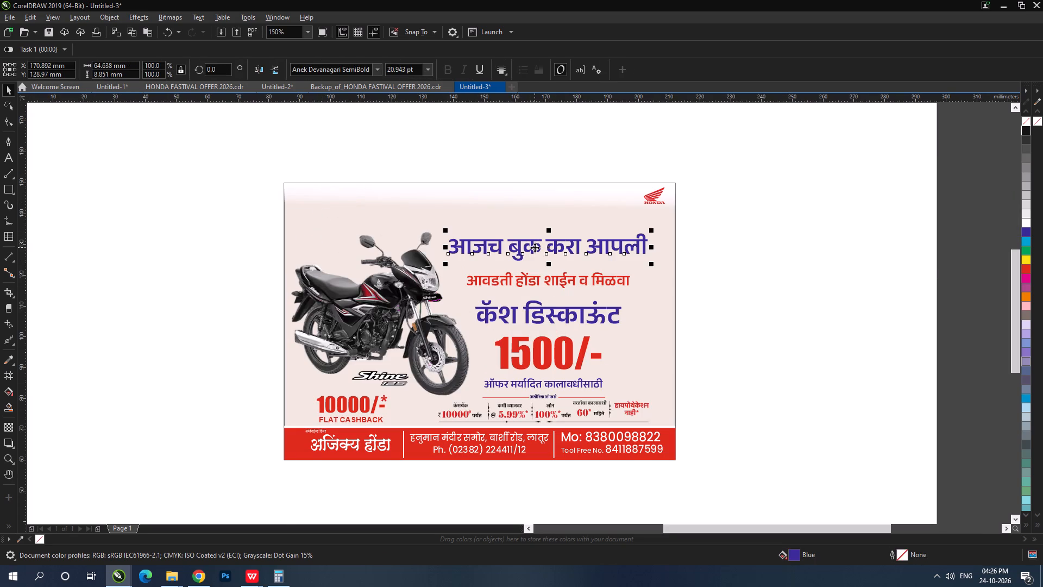
key("alt+Tab")
key("alt+Tab")
key("alt+Tab")
key("alt+Tab")
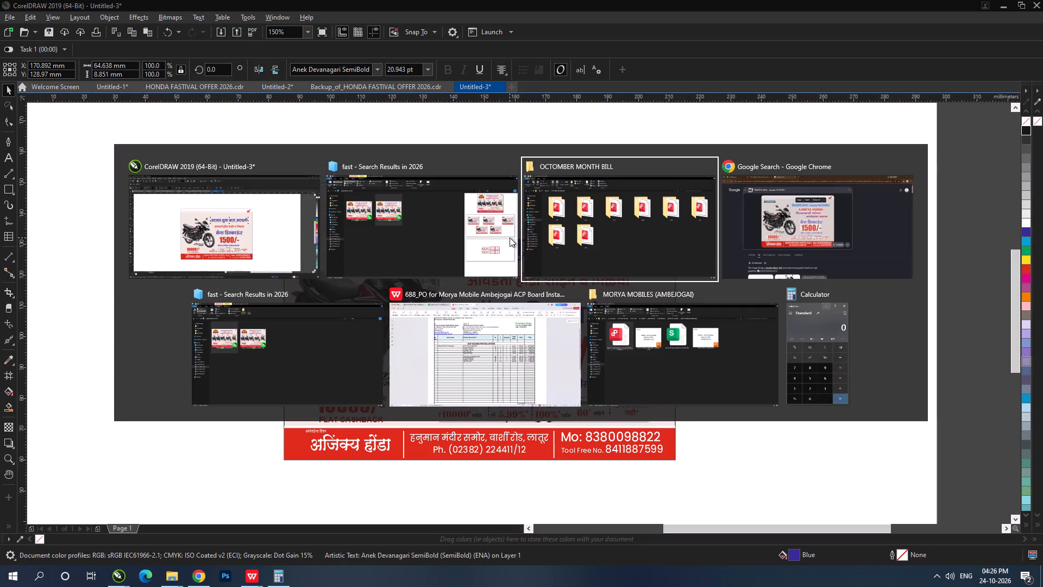
key("alt+Tab")
key("ctrl+c")
key("alt+Tab")
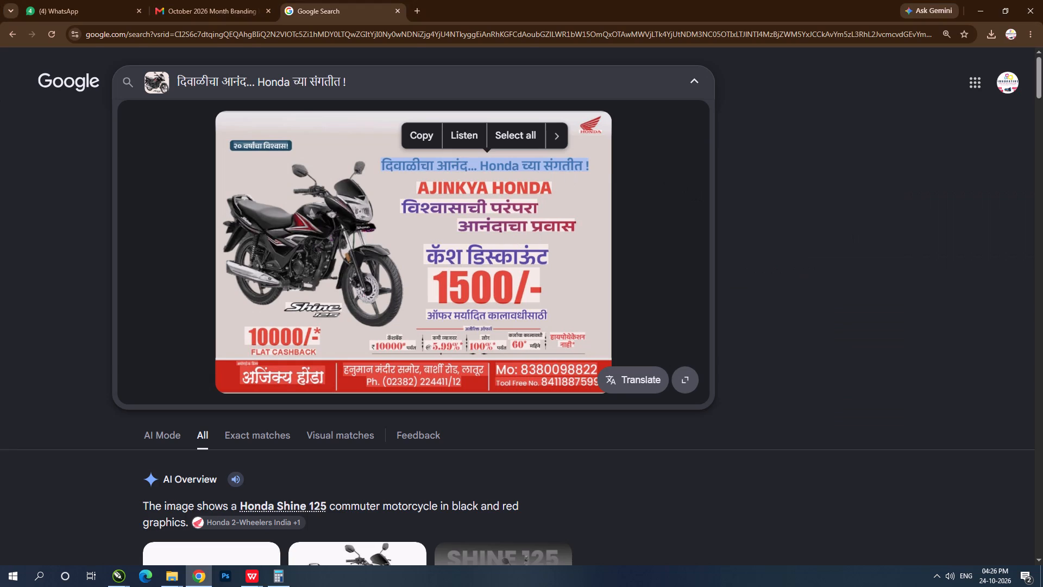
left_click(718, 309)
left_click(212, 384)
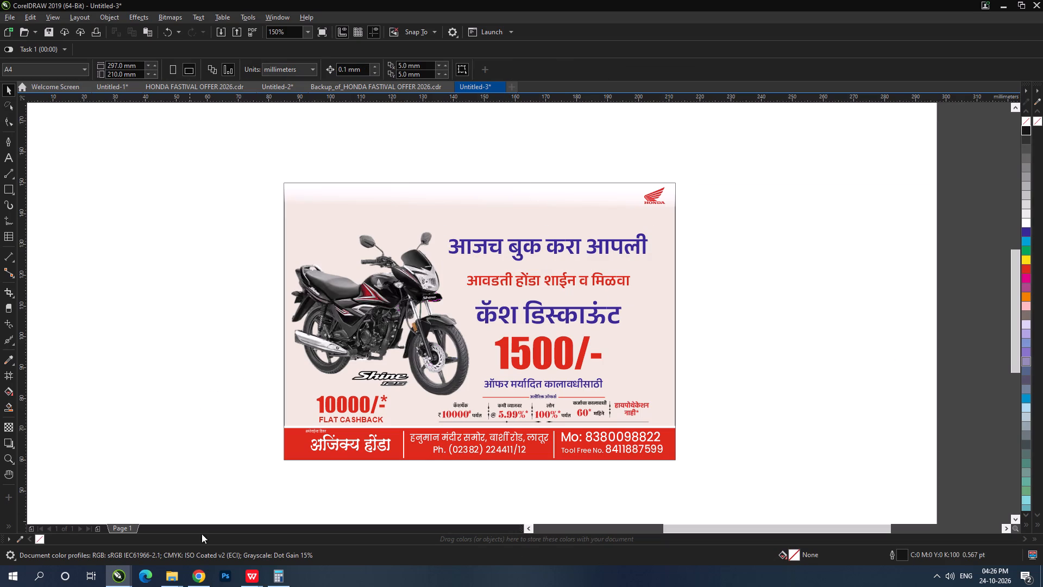
Switch to File Explorer, go back from the search results to the honda 2026 folder, and look through its artwork thumbnails.
key("alt+Tab")
key("alt+Tab")
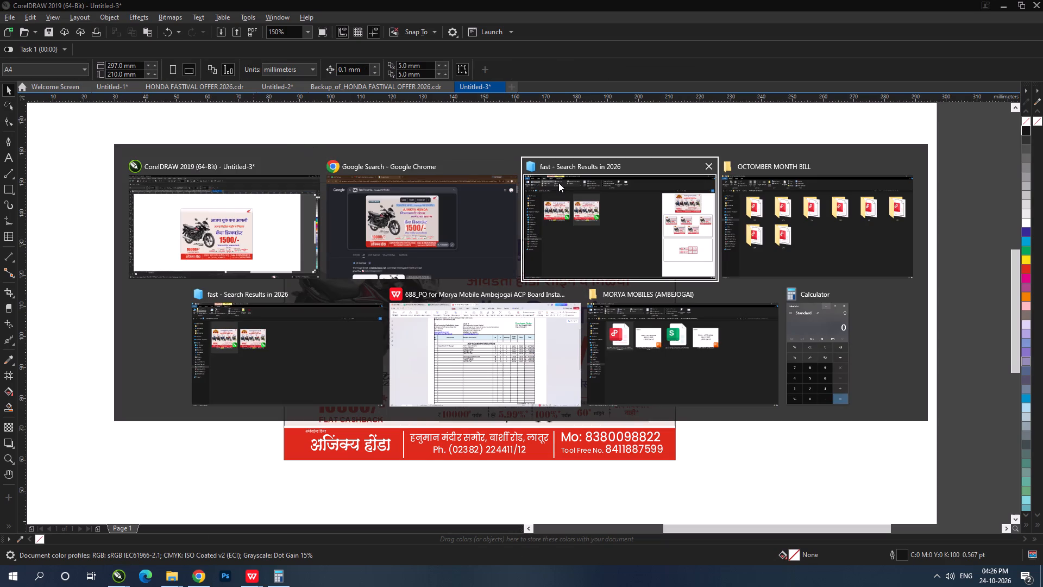
left_click(600, 266, "alt")
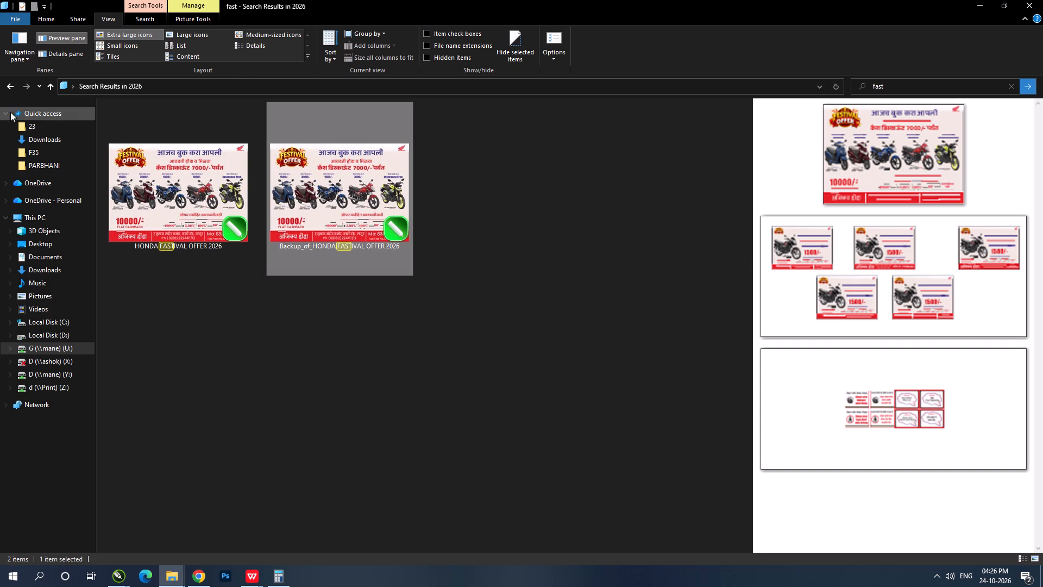
left_click(13, 77)
left_click(11, 82)
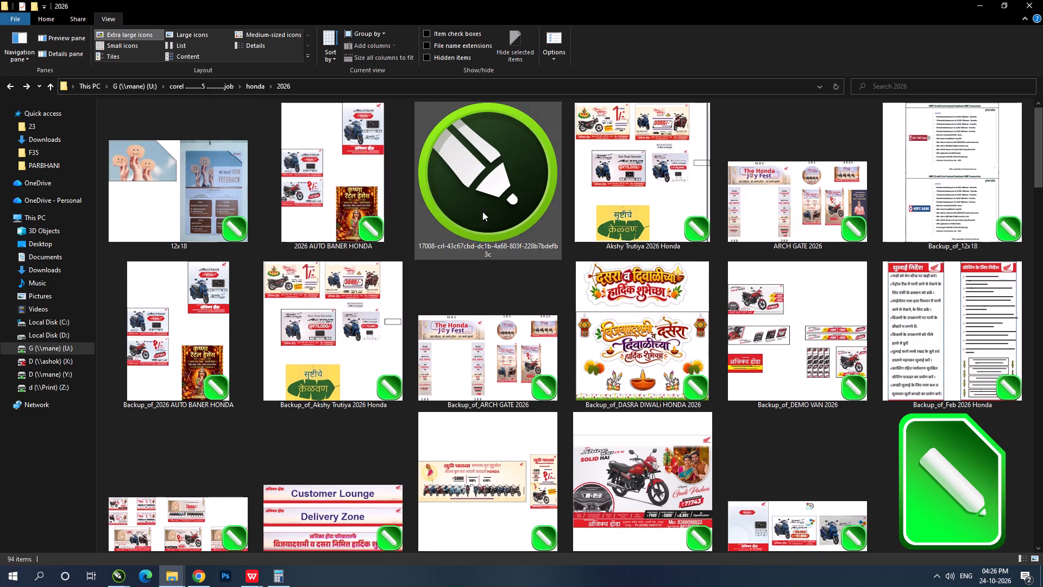
scroll(529, 307, "up", 3)
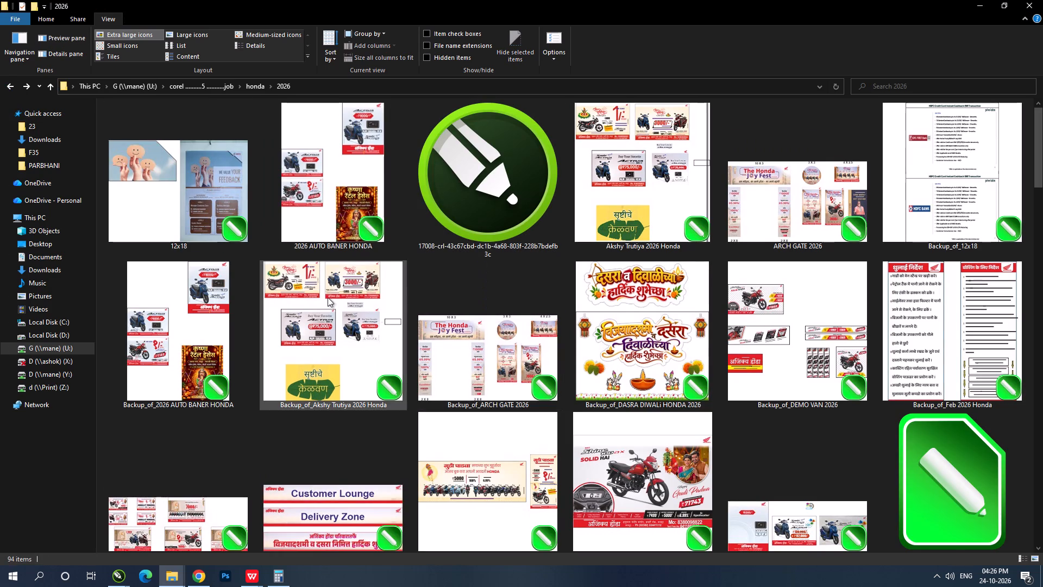
scroll(606, 284, "down", 1)
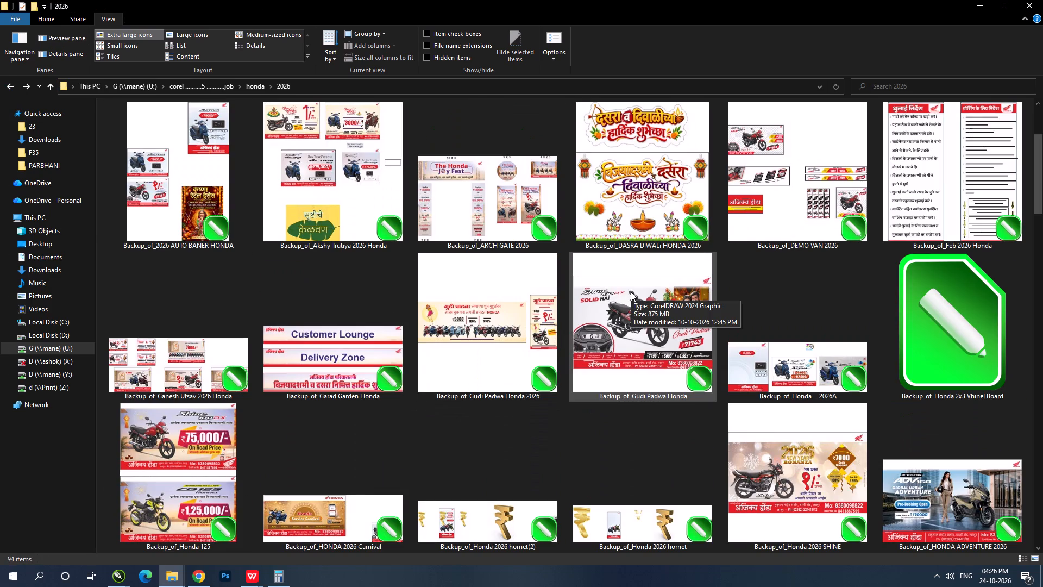
scroll(631, 292, "down", 2)
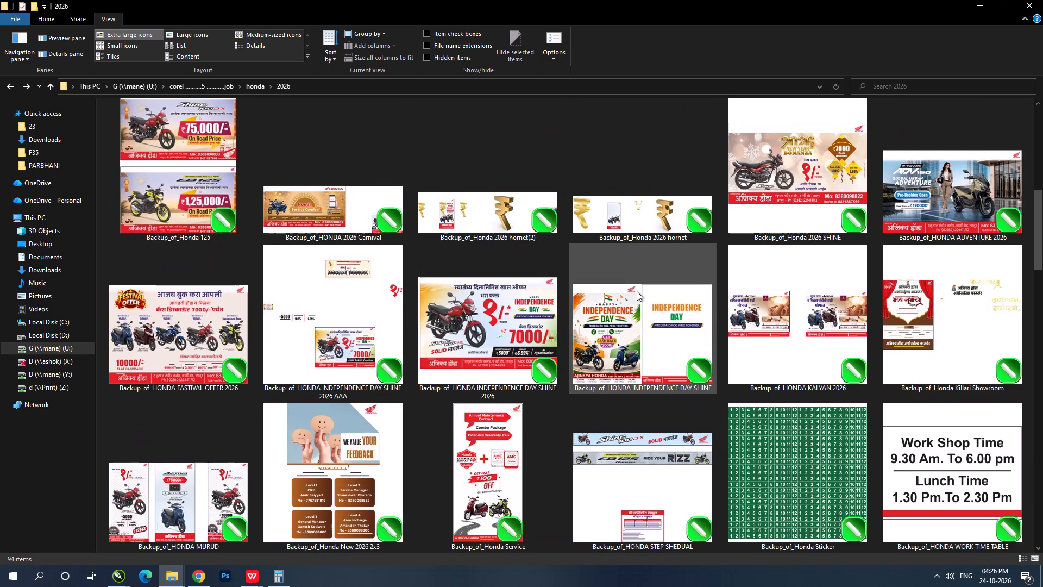
scroll(691, 258, "down", 2)
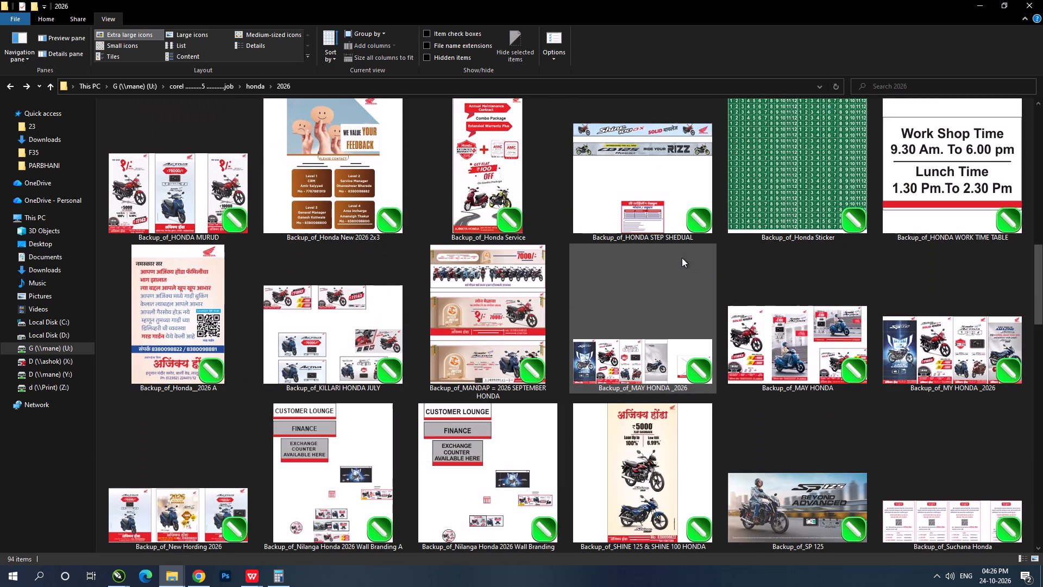
scroll(649, 372, "down", 1)
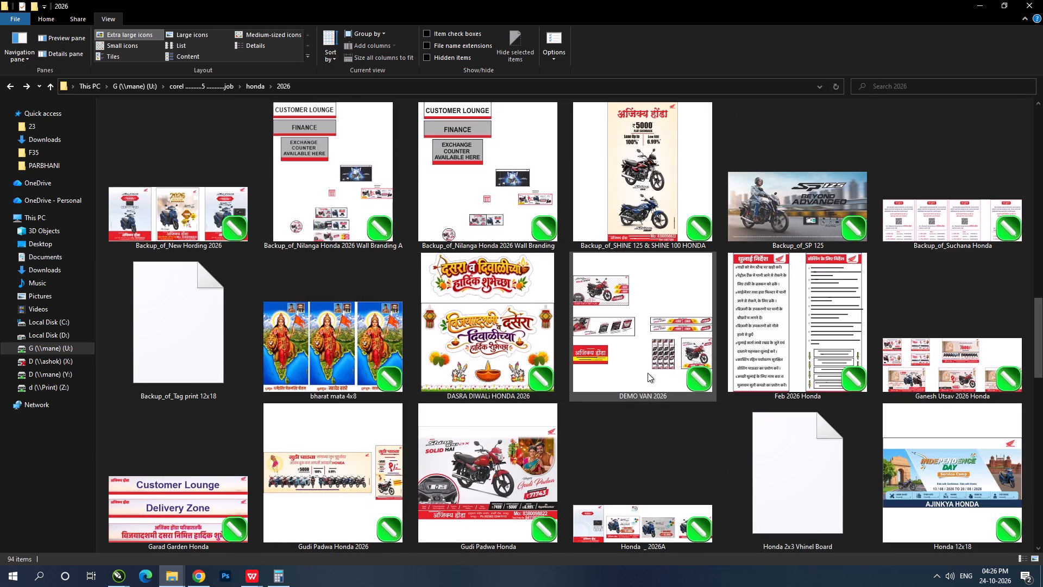
scroll(569, 342, "down", 1)
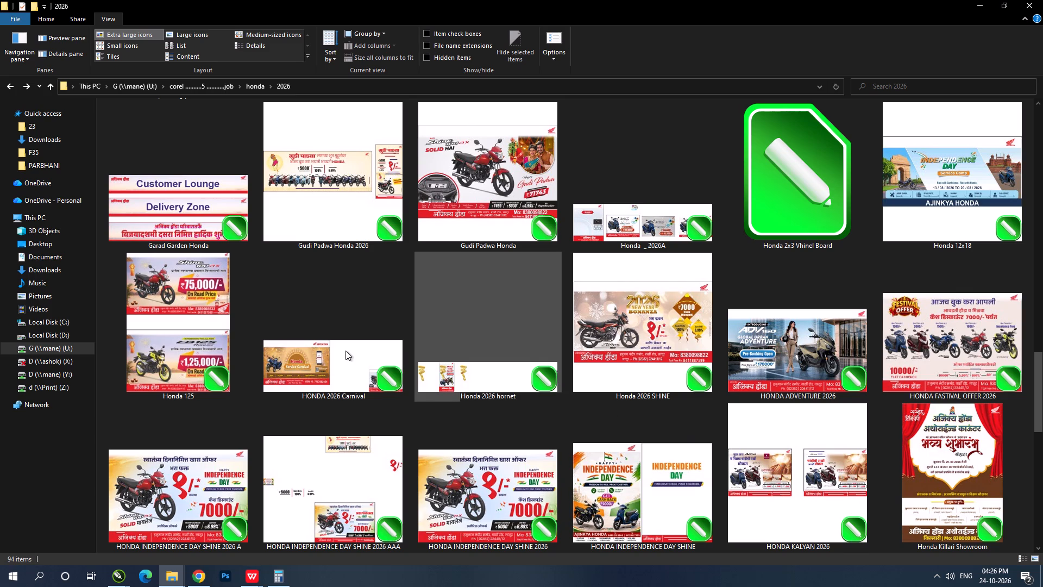
scroll(345, 351, "up", 10)
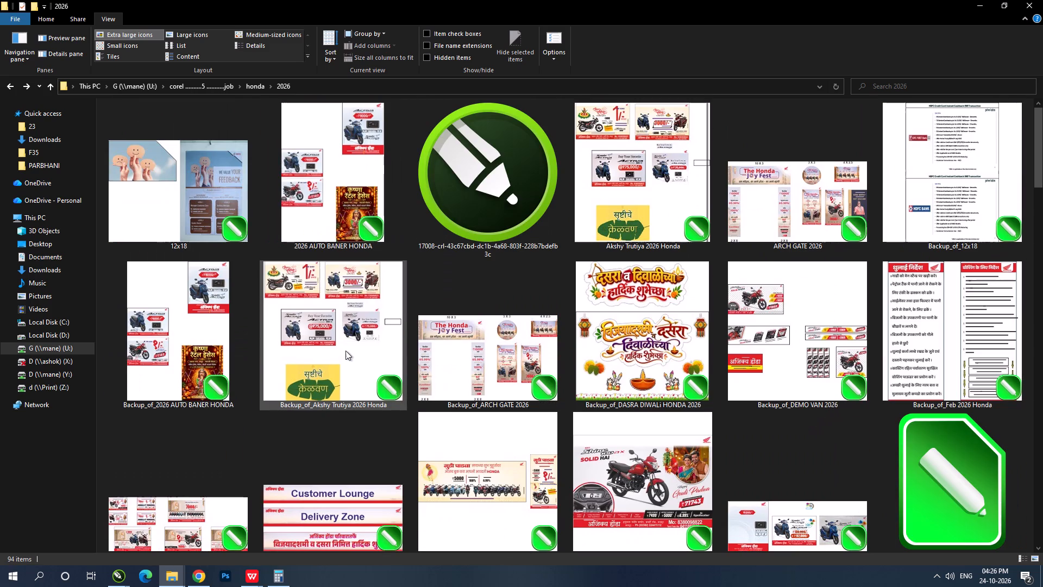
scroll(345, 351, "up", 2)
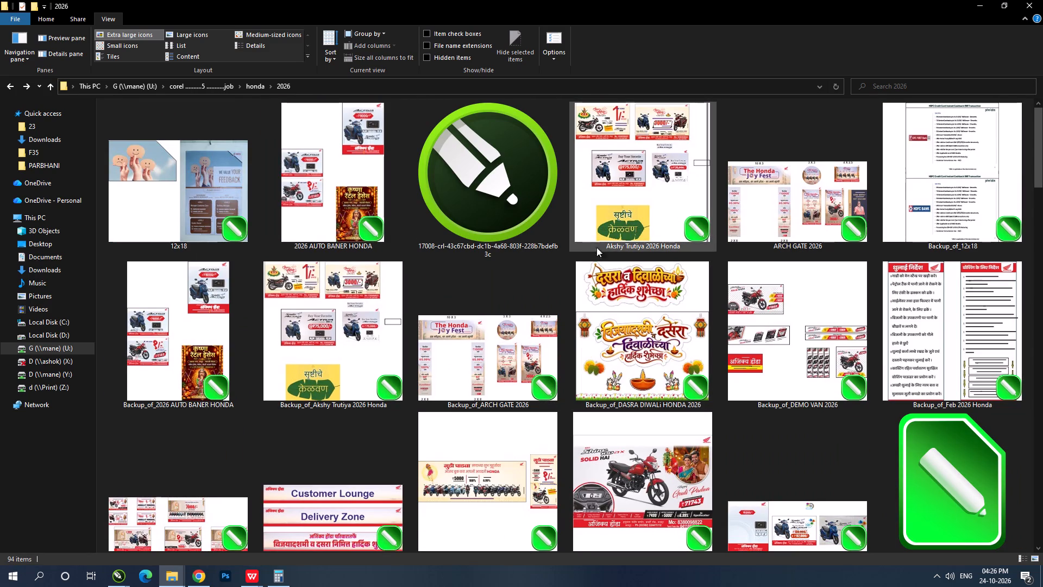
Open the ARCH GATE 2026 artwork file from the honda 2026 folder.
left_click(827, 202)
key("Return")
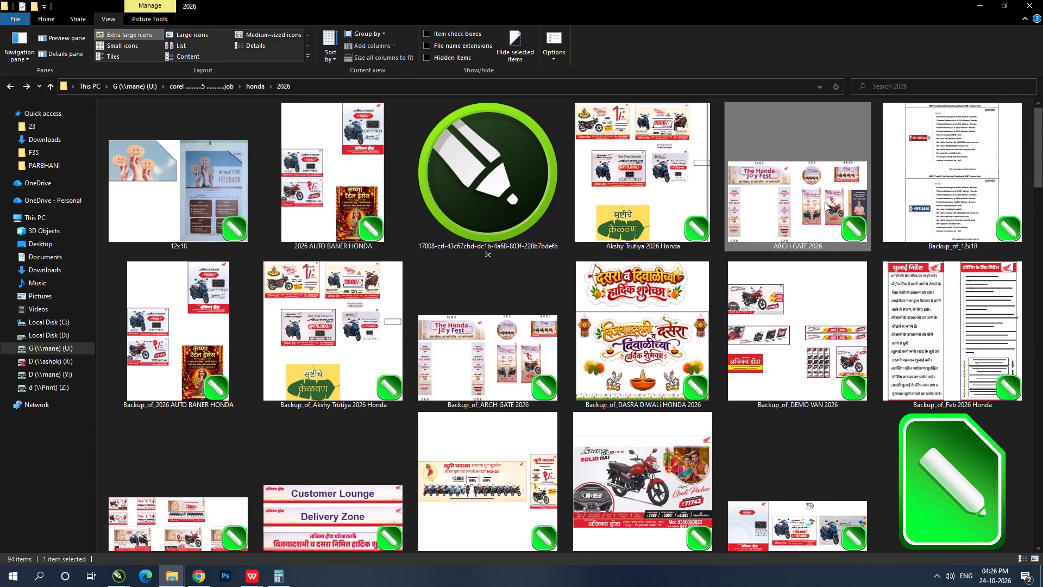
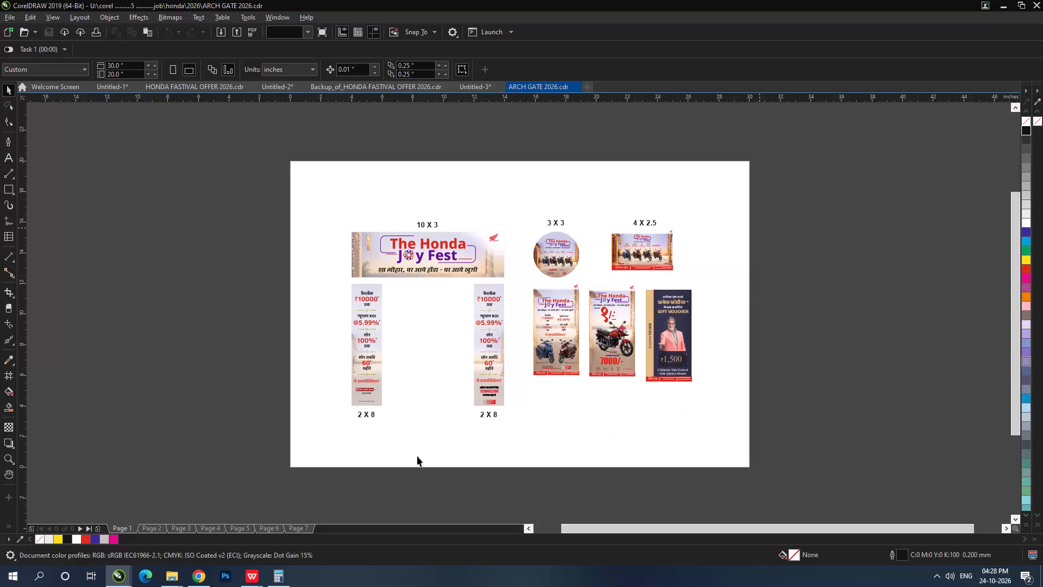
On page 7 of ARCH GATE 2026, ungroup the artwork, duplicate its festive palace background image beside it, and copy that duplicate.
left_click(301, 524)
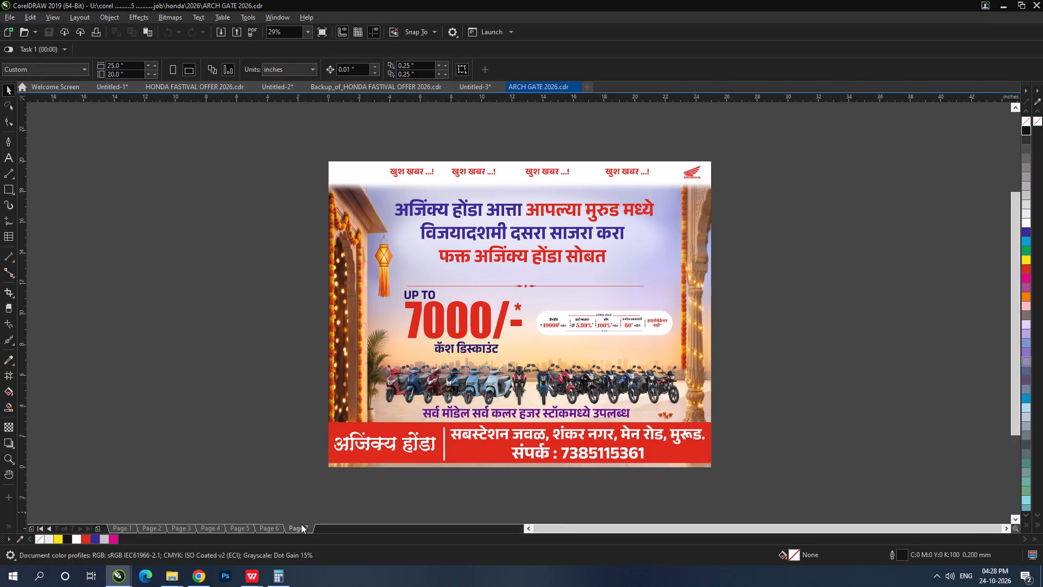
left_click(890, 410)
left_click(679, 358)
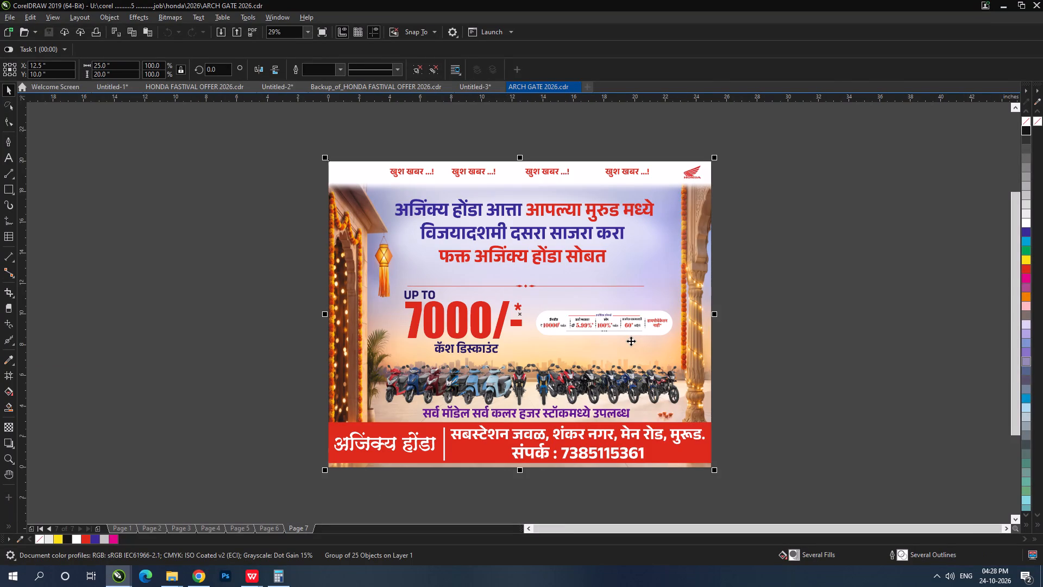
key("ctrl+u")
left_click(792, 338)
left_click(664, 289)
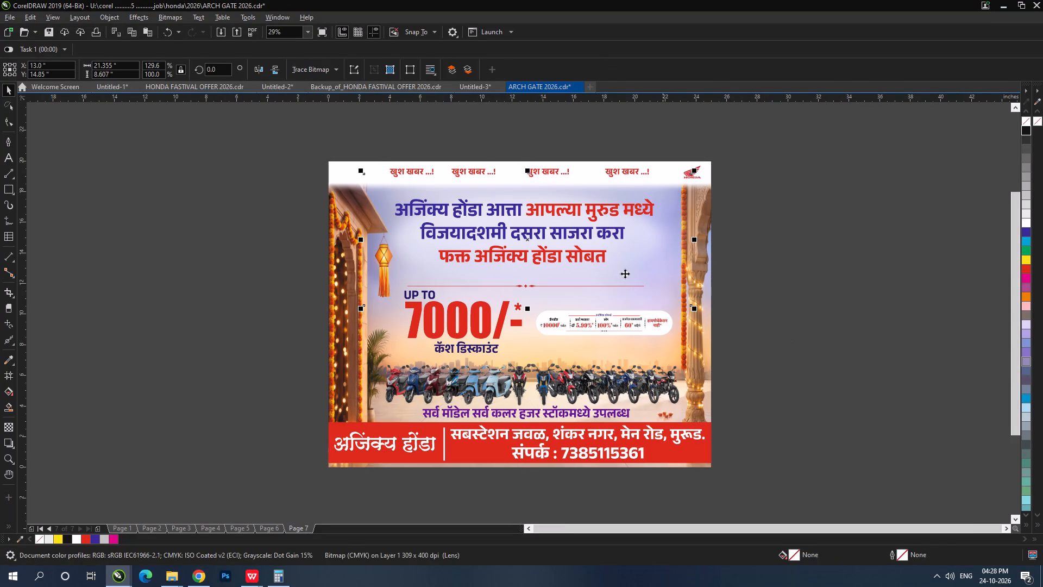
left_click(720, 347)
left_click(698, 338)
scroll(698, 338, "down", 1)
left_click_drag(699, 343, 384, 308)
right_click(384, 308)
key("ctrl+c")
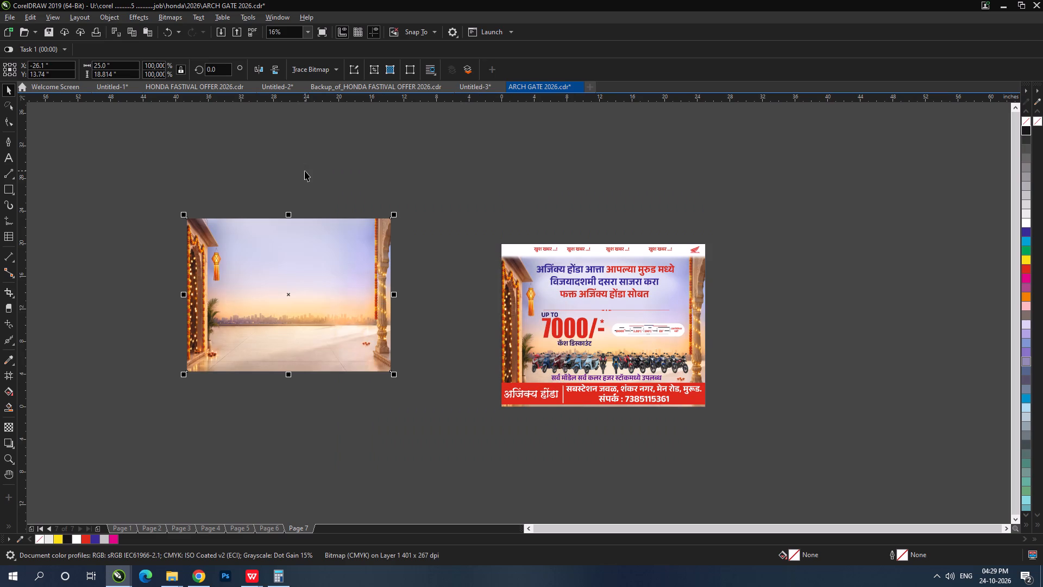
Switch to the Untitled-3 poster and change the drawing units to inches.
left_click(470, 85)
left_click(231, 198)
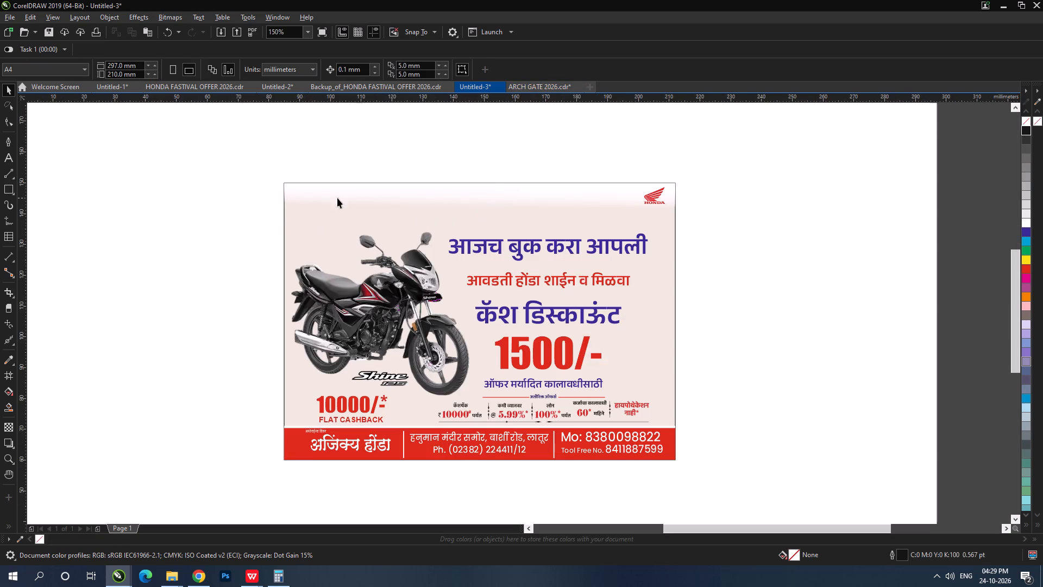
left_click(363, 198)
left_click(223, 230)
left_click_drag(231, 166, 877, 497)
left_click(762, 393)
left_click(277, 65)
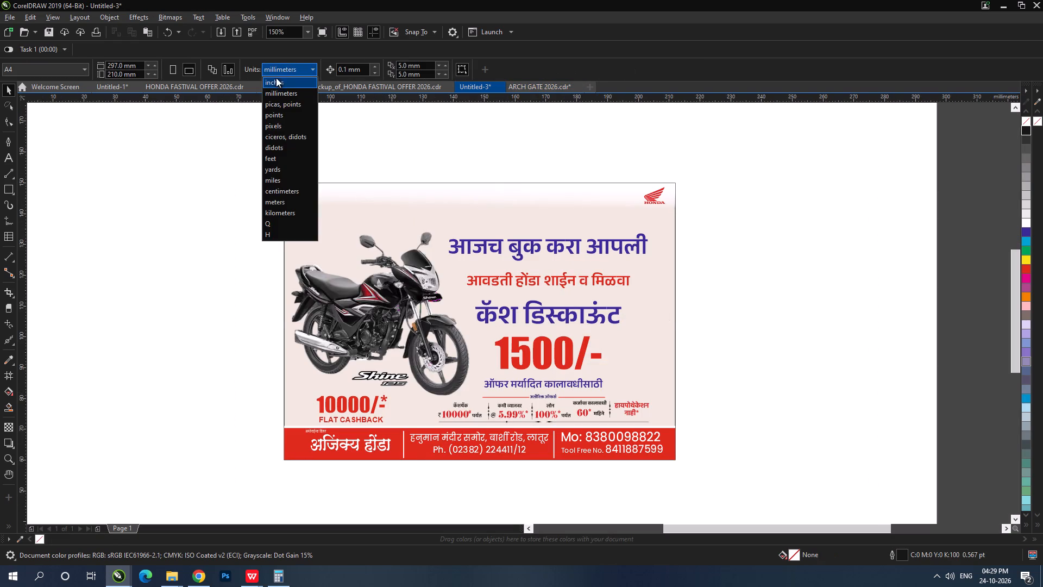
left_click(276, 78)
Resize the entire Shine poster to 6 inches wide by 4 inches high with proportions unlocked.
left_click_drag(230, 172, 797, 498)
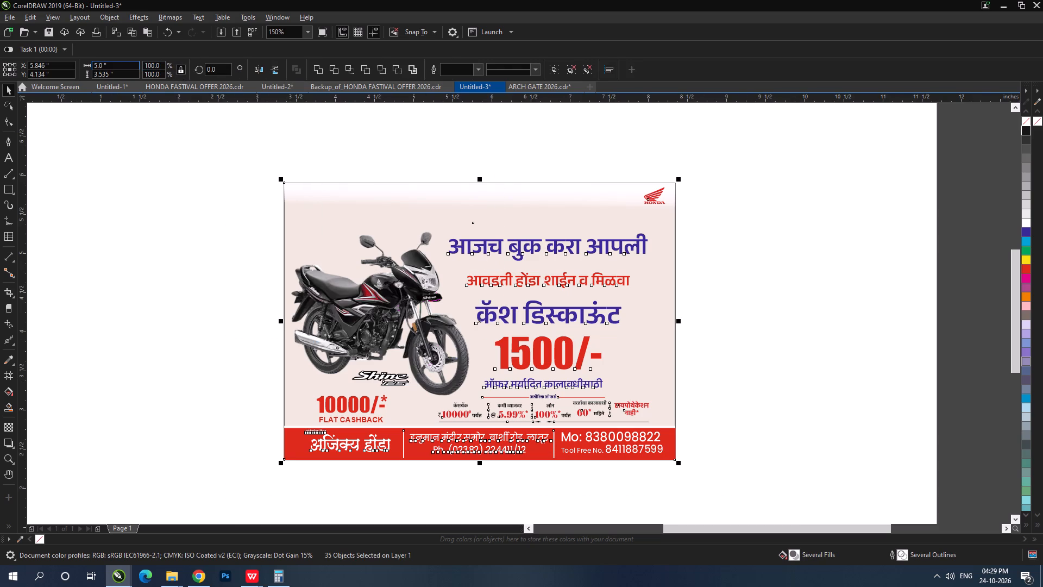
left_click_drag(109, 63, 52, 61)
key("6")
key("Return")
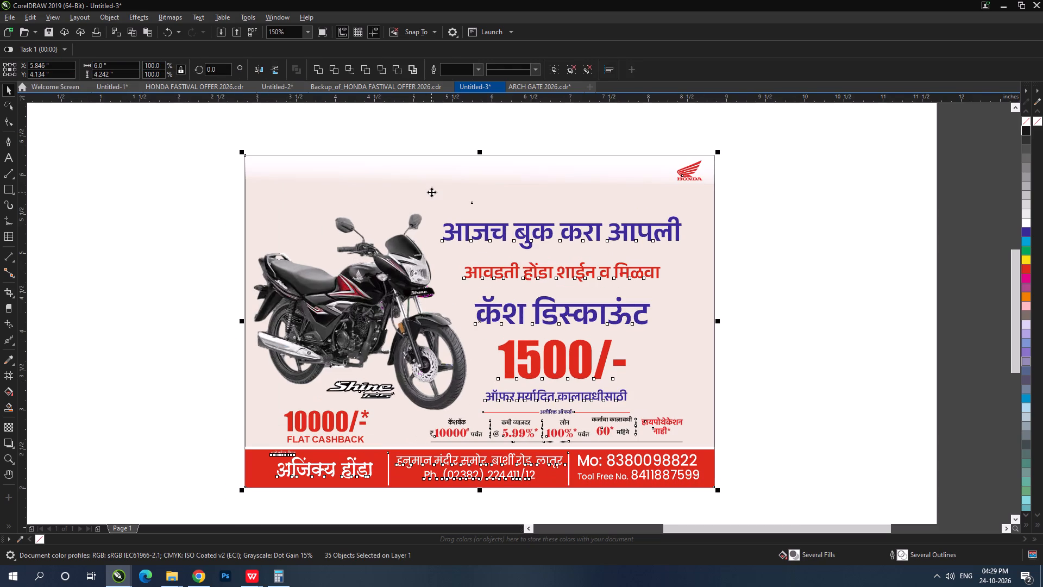
left_click(180, 70)
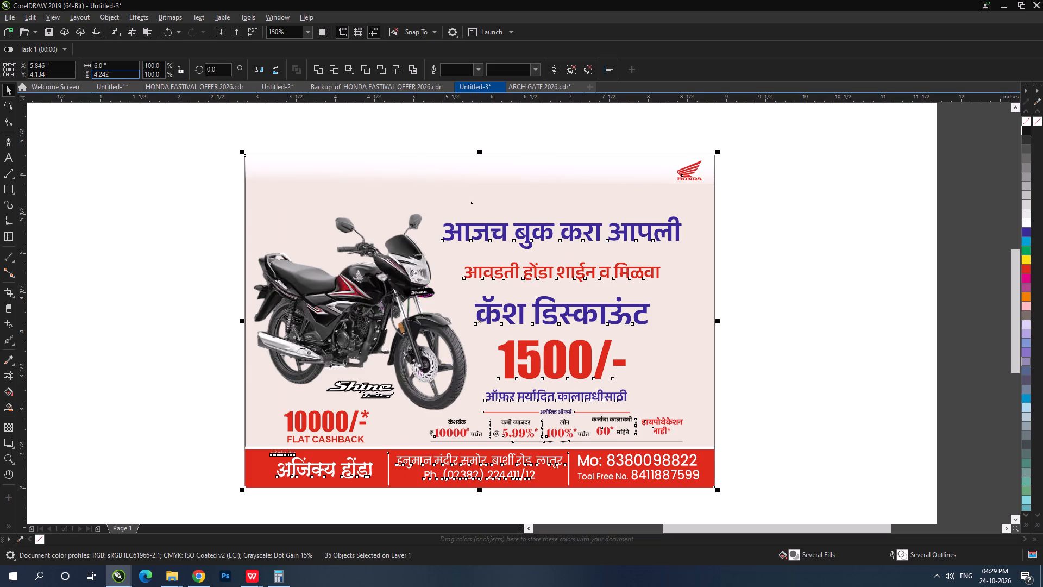
left_click_drag(113, 73, 70, 76)
key("4")
key("Return")
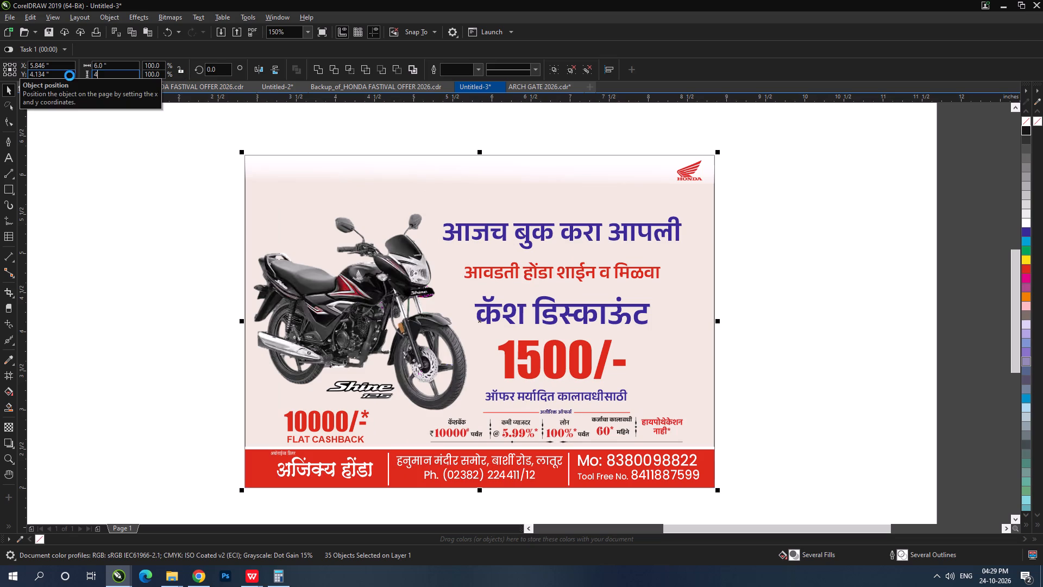
left_click(187, 218)
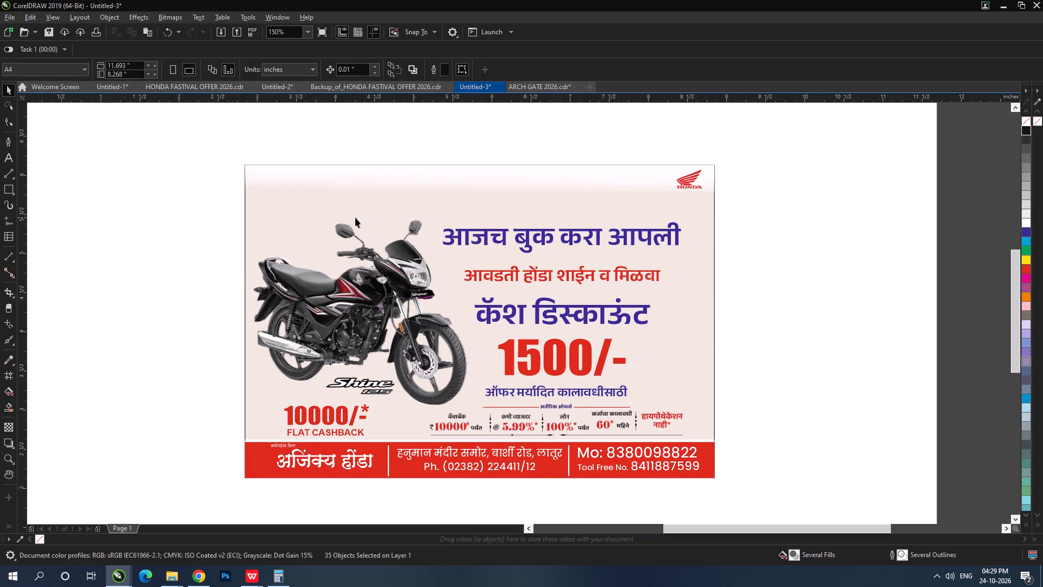
Paste the copied festive background into Untitled-3 and centre it on the page.
scroll(355, 217, "down", 1)
left_click(261, 221)
key("ctrl+v")
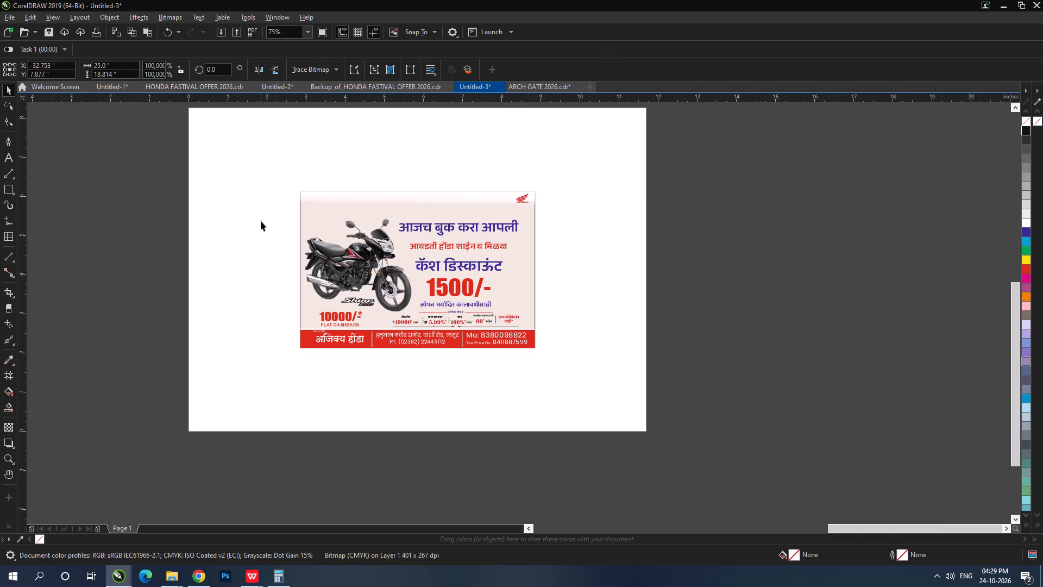
key("p")
Move the festive background to the side of the poster and set its width to 6 inches with proportions unlocked.
left_click(181, 68)
left_click_drag(125, 66, 16, 66)
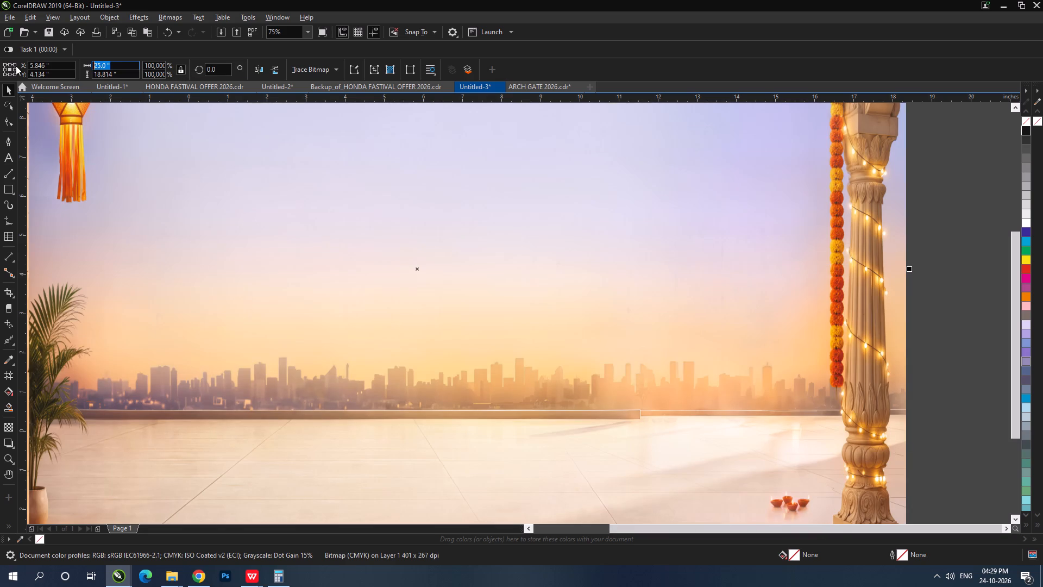
key("6")
key("Return")
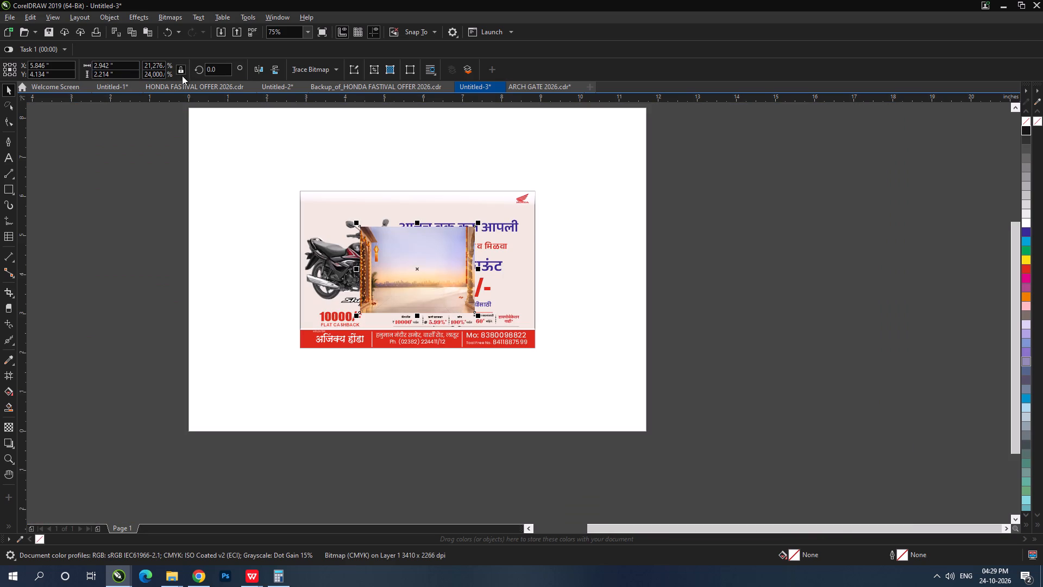
left_click(182, 68)
left_click_drag(439, 269, 410, 272)
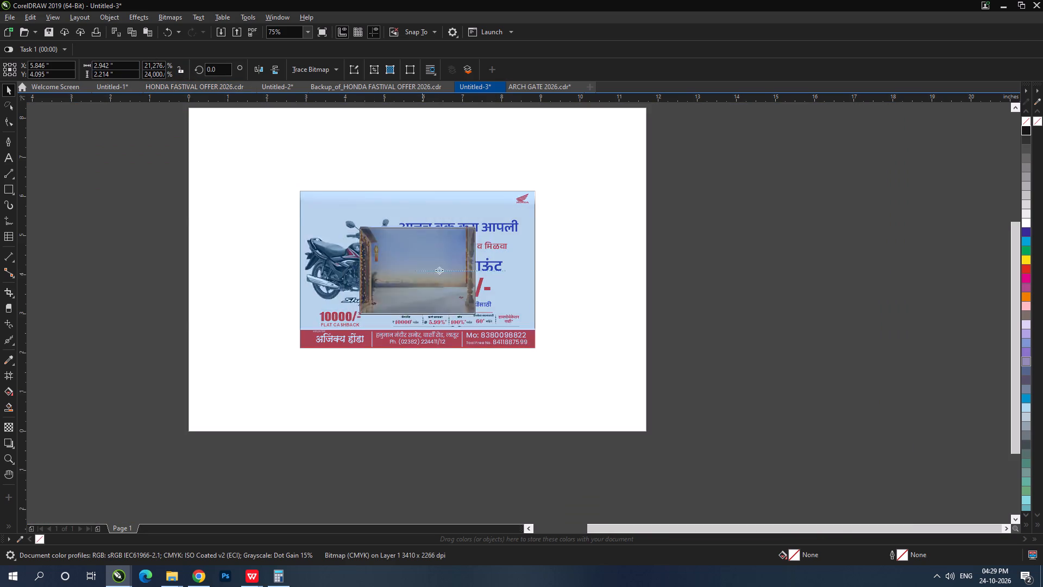
left_click_drag(410, 272, 234, 276)
left_click_drag(118, 62, 83, 66)
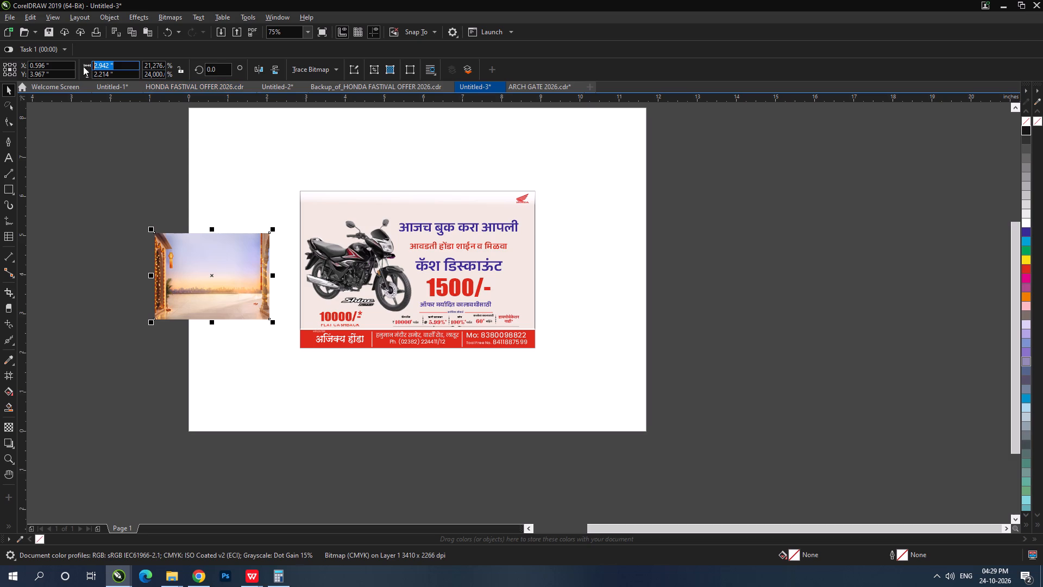
key("6")
key("Tab")
key("Return")
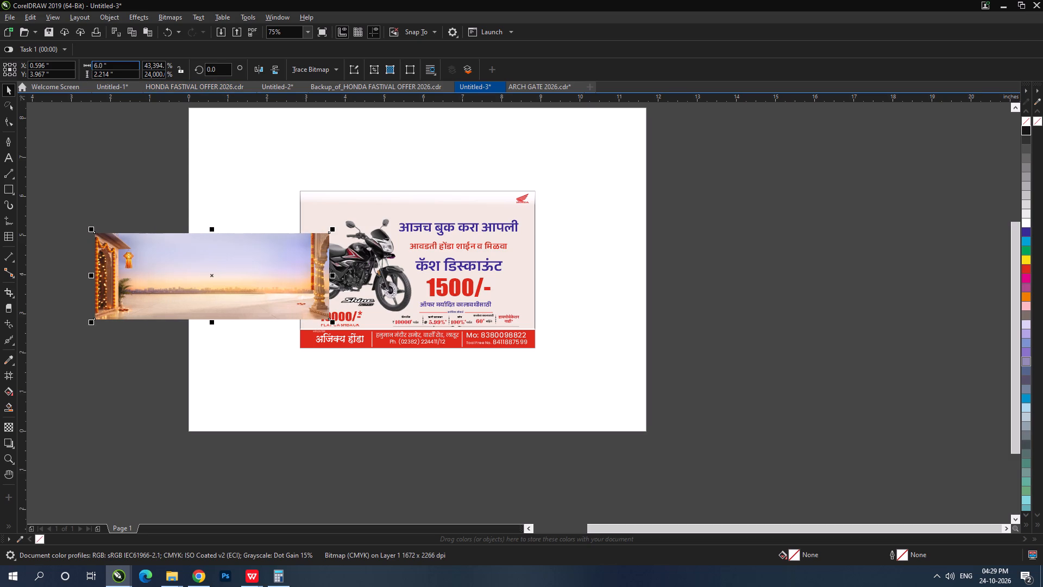
Convert the festive background to an 800 dpi CMYK bitmap with anti-aliasing and a transparent background.
left_click(161, 13)
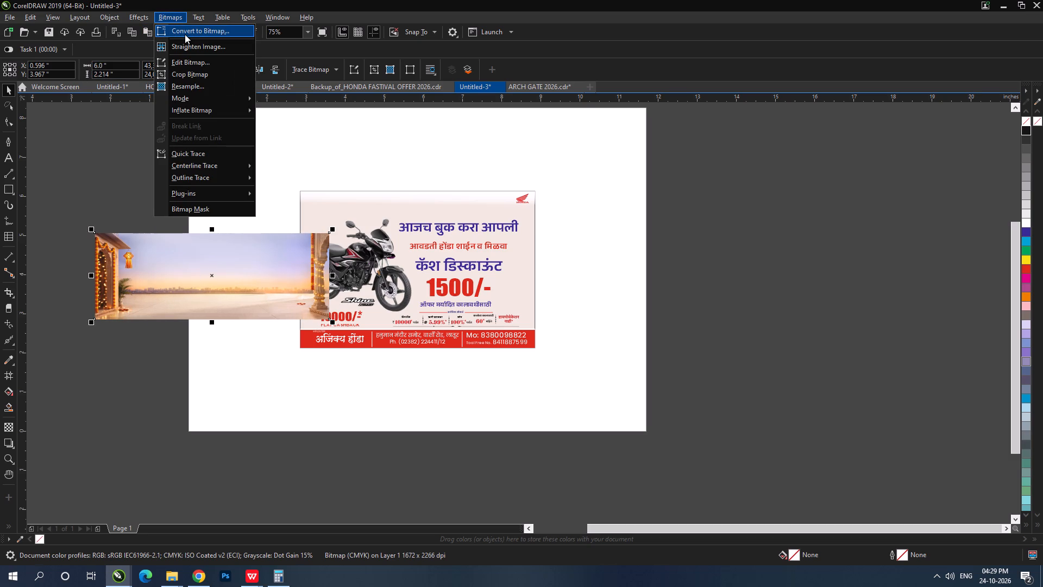
left_click(185, 34)
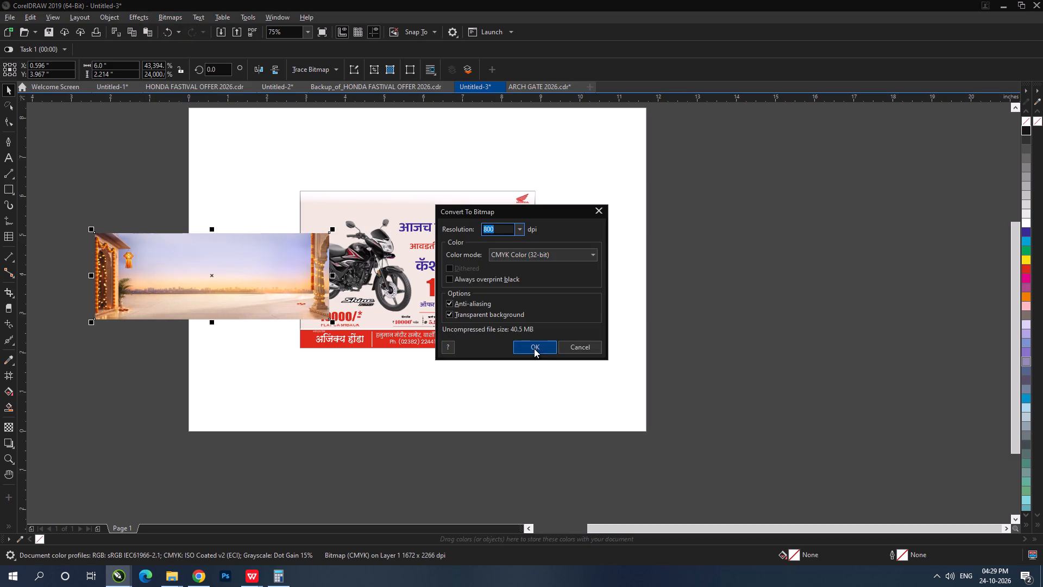
left_click(535, 350)
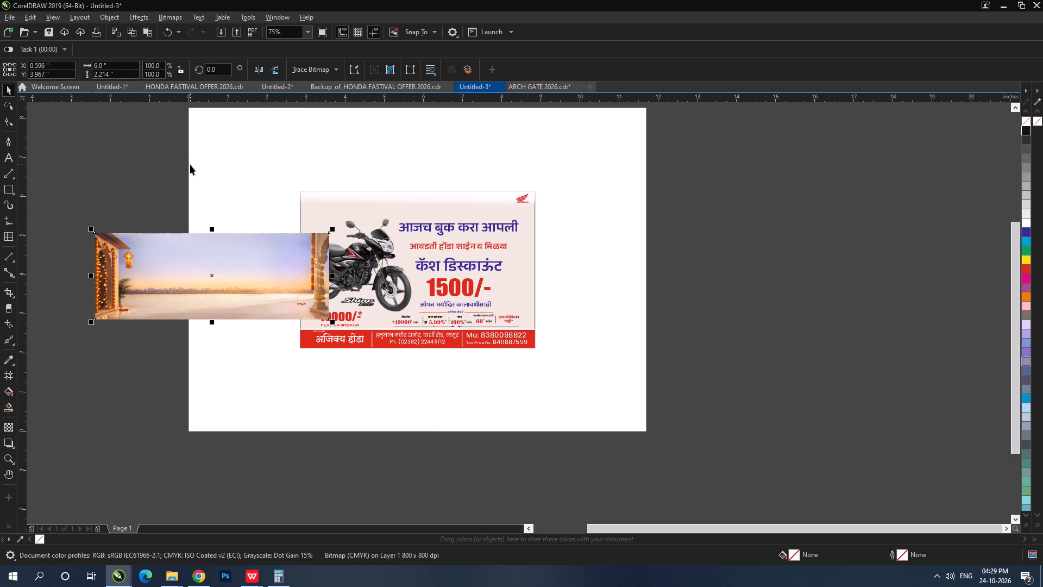
Set the festive background's height to 4 inches.
left_click_drag(218, 270, 217, 284)
left_click_drag(118, 75, 46, 75)
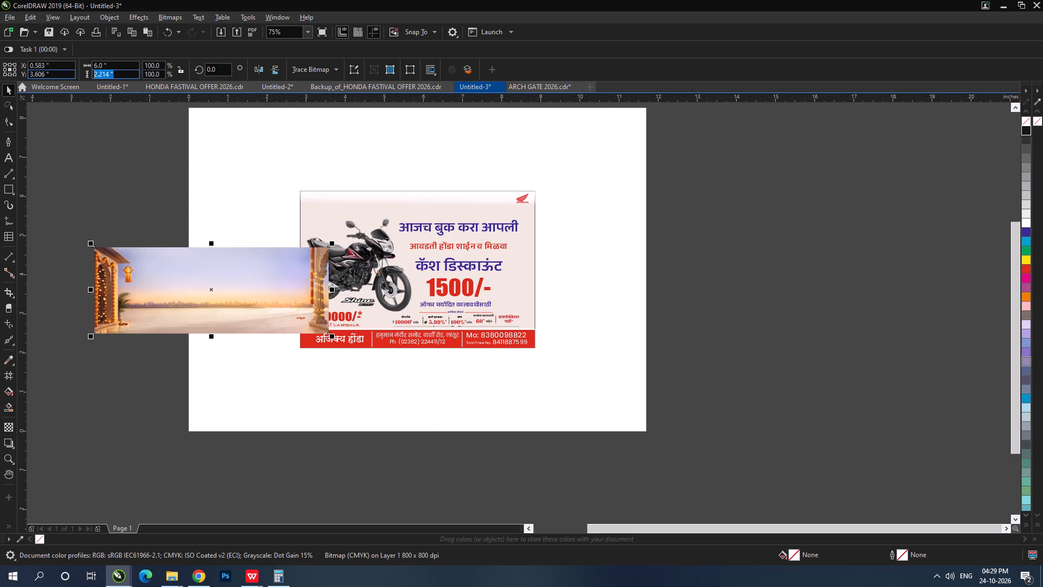
key("4")
key("Return")
left_click_drag(374, 406, 366, 398)
Align the festive background's centre with the poster's base rectangle and send the background behind all other objects.
left_click(240, 308)
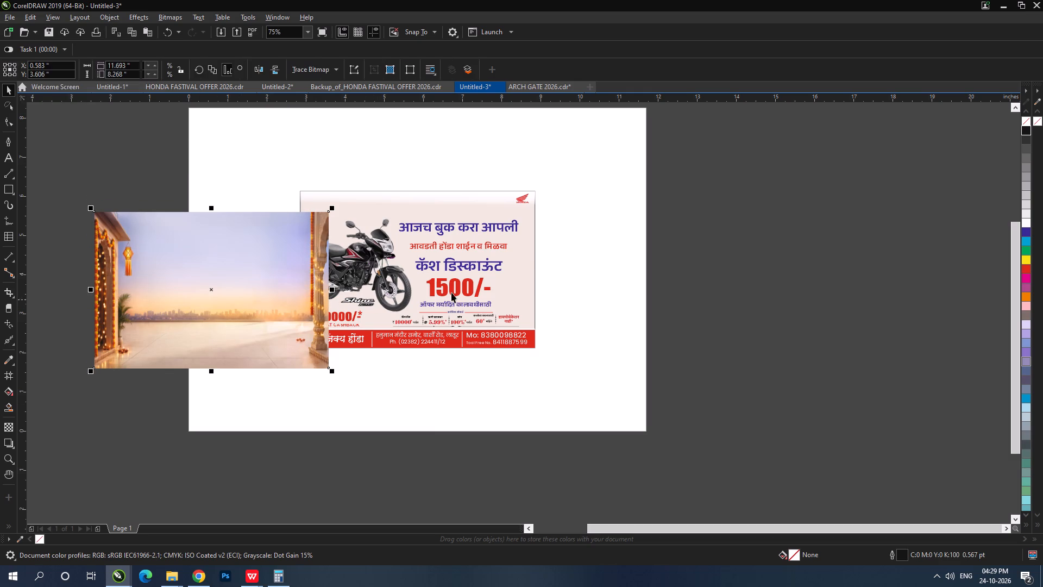
left_click(529, 251, "shift")
type("ce")
left_click(600, 275)
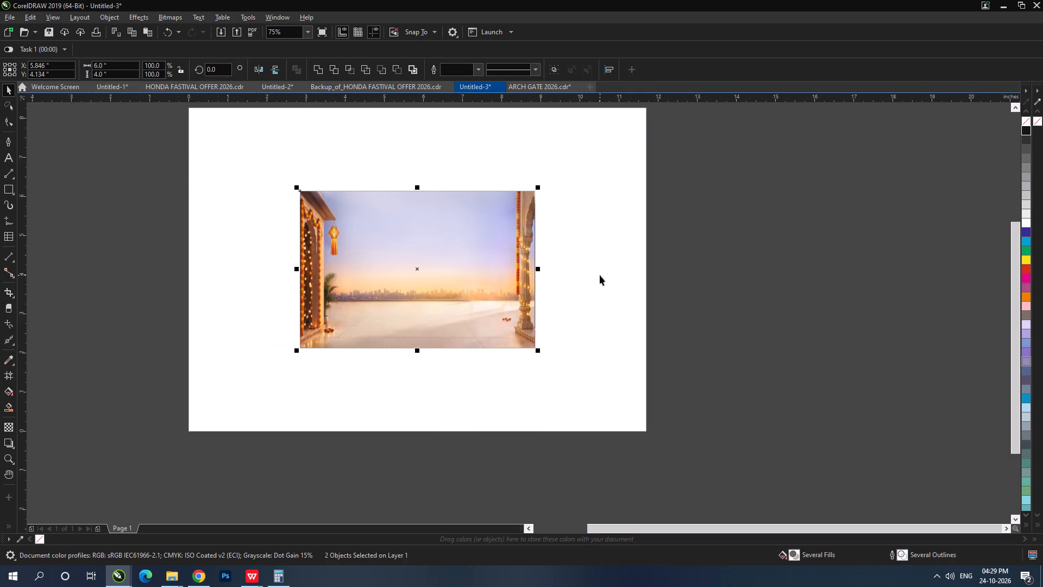
left_click(428, 266)
key("ctrl+End")
scroll(428, 259, "up", 1)
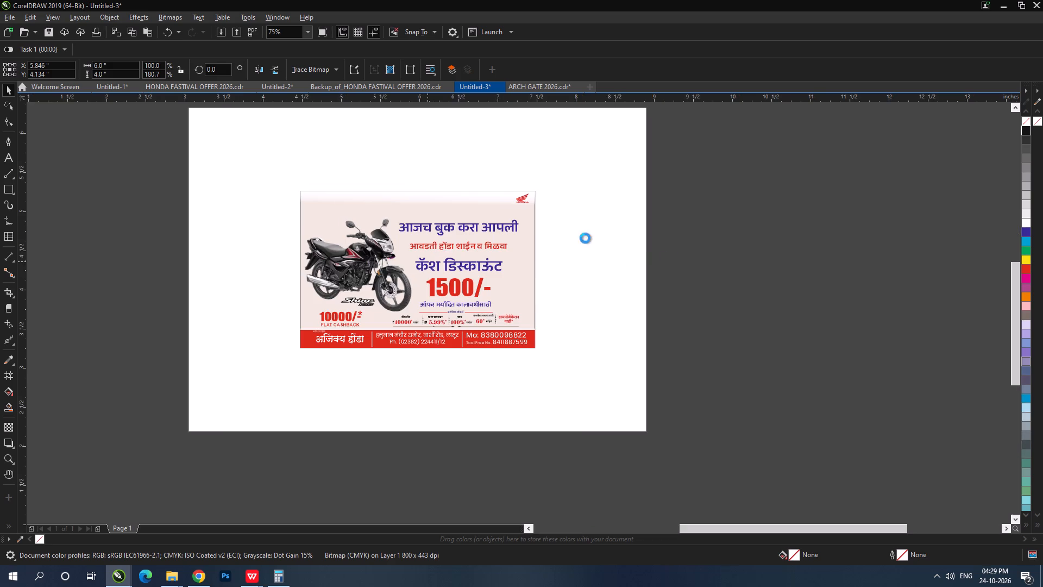
Remove the pale fill from the poster's base rectangle.
left_click(680, 265)
left_click(629, 232)
key("ctrl+u")
left_click(721, 258)
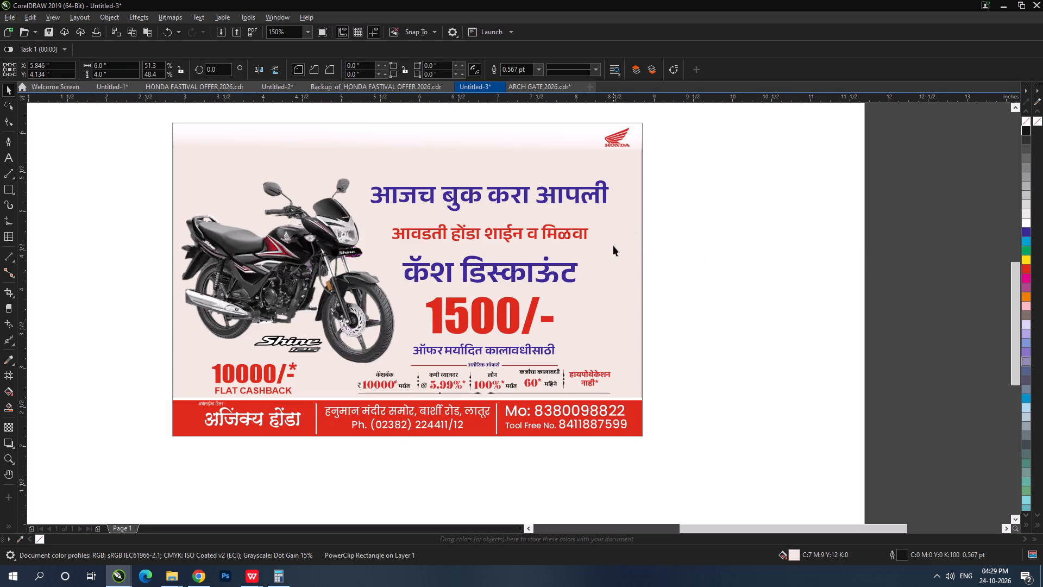
left_click(613, 246)
scroll(624, 252, "down", 1)
left_click_drag(621, 255, 639, 270)
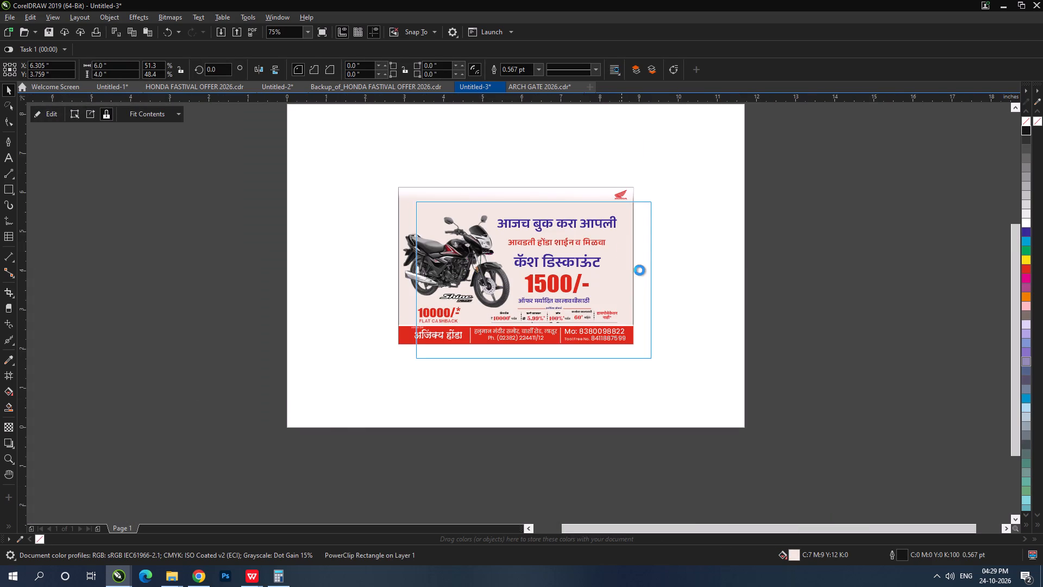
key("ctrl+z")
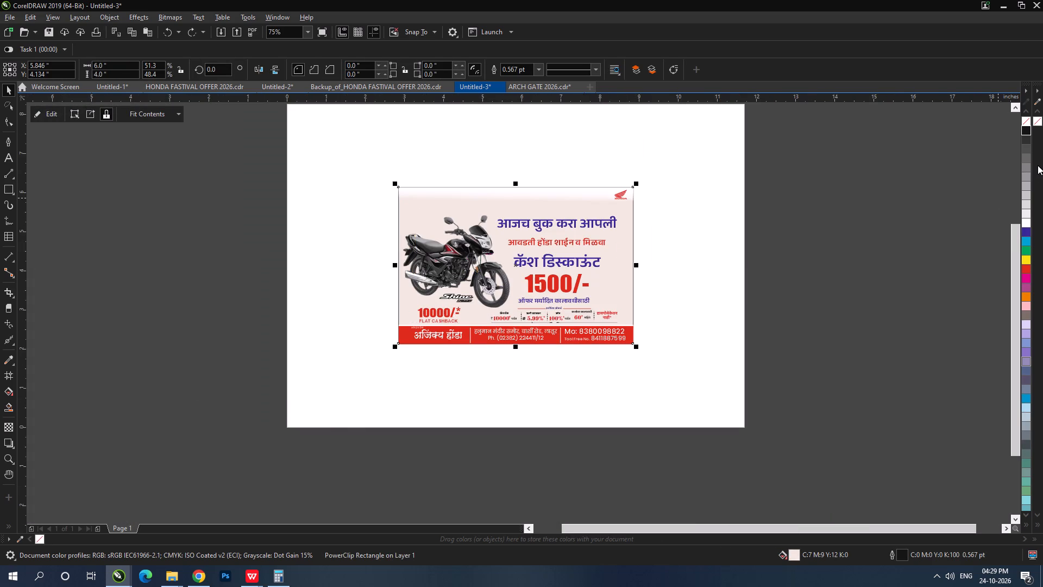
left_click(1023, 121)
left_click(770, 254)
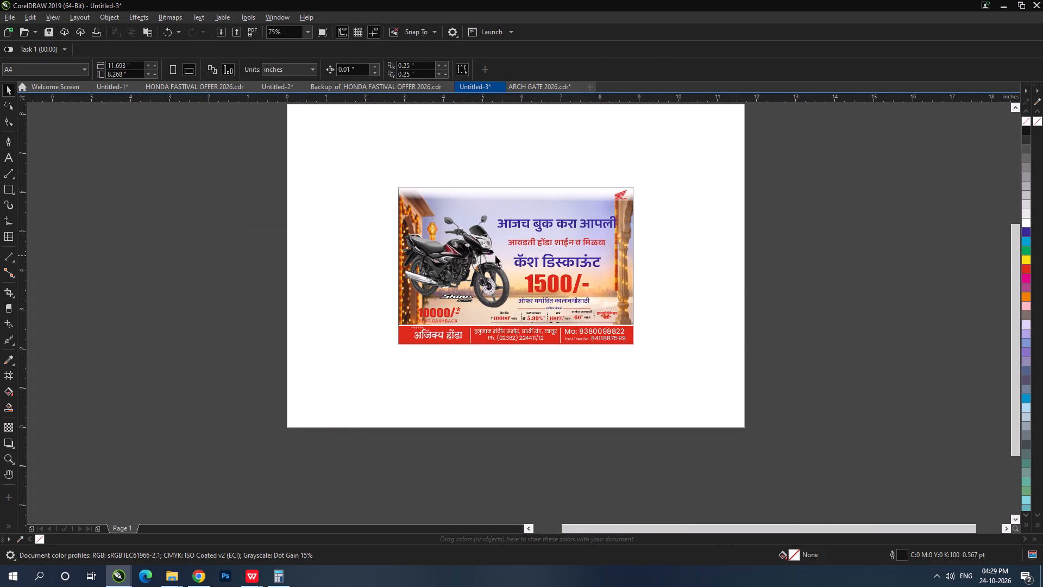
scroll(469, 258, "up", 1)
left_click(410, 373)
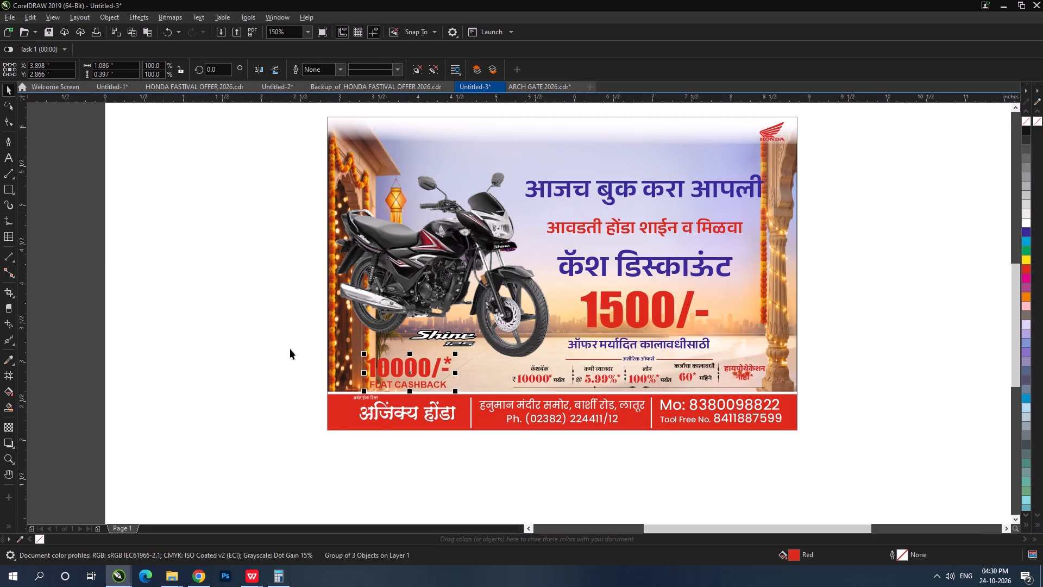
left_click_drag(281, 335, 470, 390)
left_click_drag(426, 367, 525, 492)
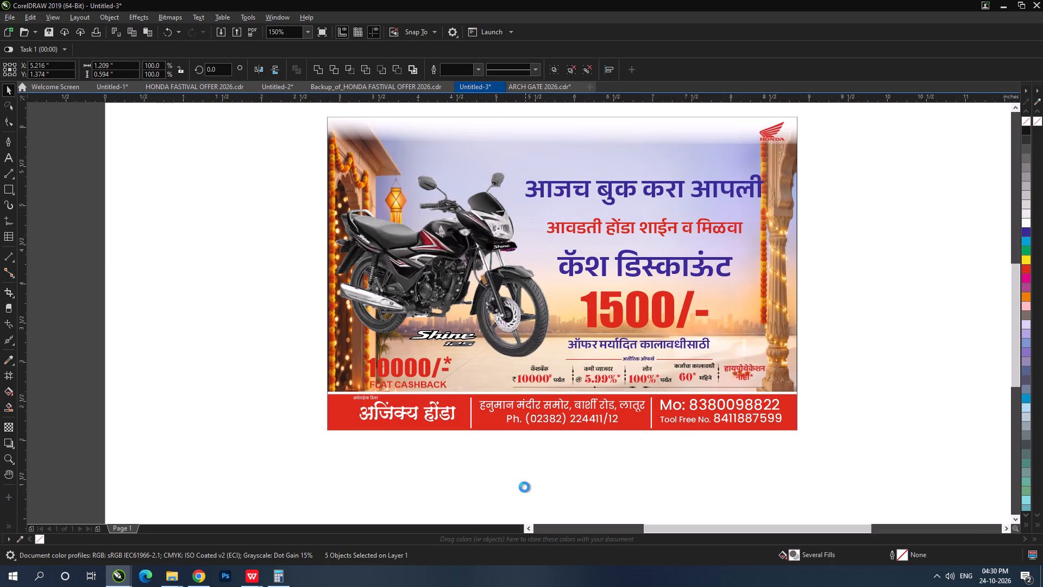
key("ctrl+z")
Group the pieces of the Shine 125 logo below the motorcycle.
left_click_drag(279, 307, 523, 358)
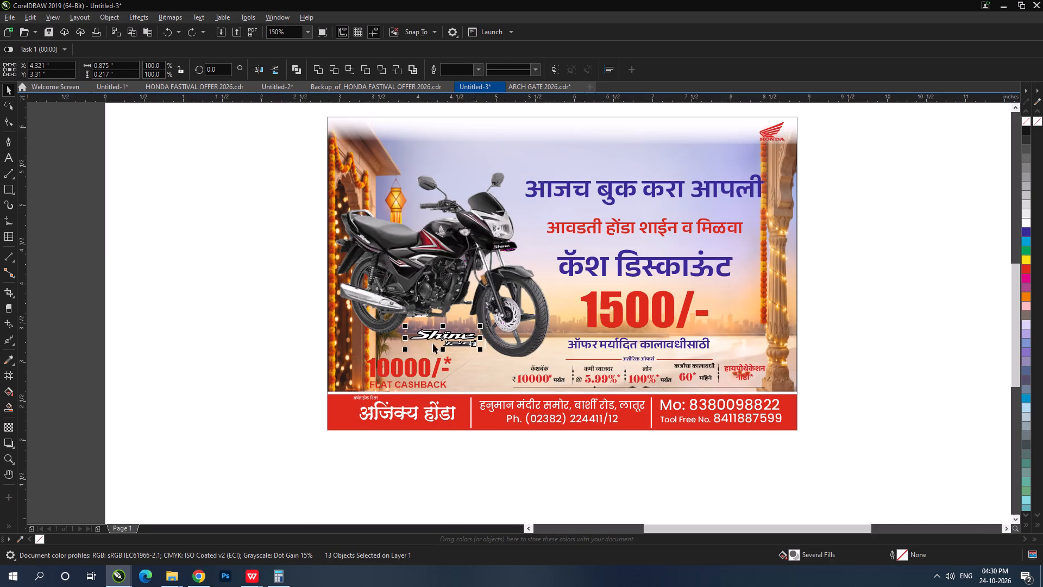
key("ctrl+g")
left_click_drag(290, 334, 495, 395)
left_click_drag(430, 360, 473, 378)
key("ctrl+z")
Move the "10000/-* FLAT CASHBACK" group off the poster into the blank area below its bottom edge.
left_click_drag(291, 344, 496, 392)
left_click_drag(436, 371, 763, 459)
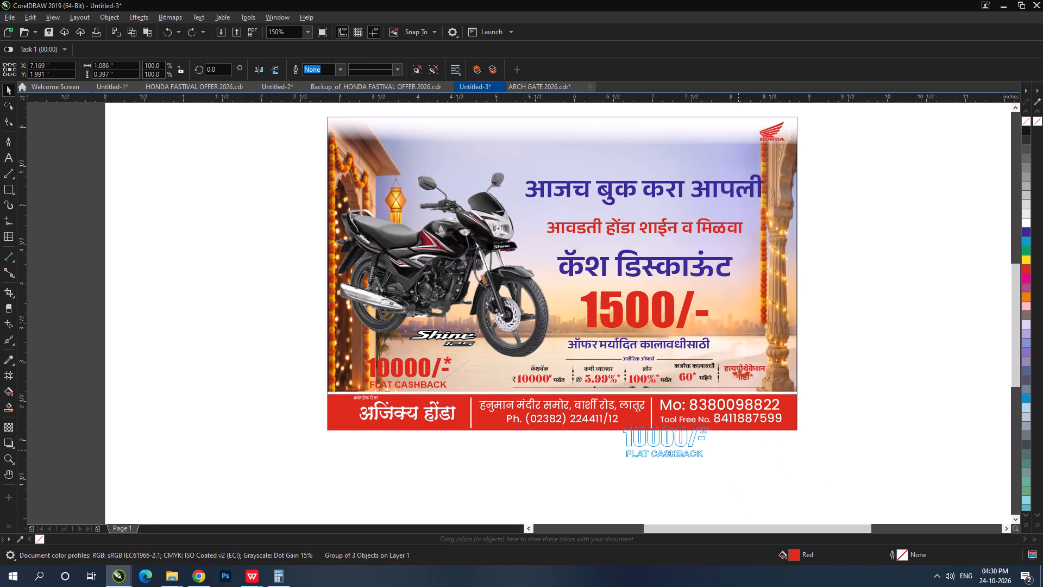
left_click_drag(763, 459, 813, 496)
Move the motorcycle together with its Shine 125 logo down by about 0.34 inch, keeping their horizontal position.
left_click(424, 259)
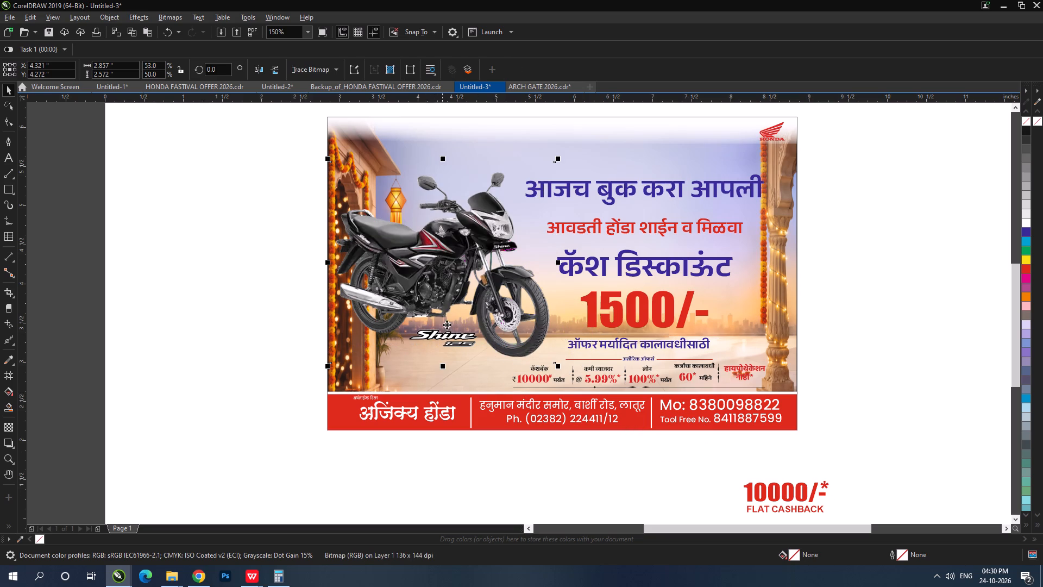
left_click(460, 341)
left_click_drag(250, 384, 538, 303)
left_click(420, 288, "shift")
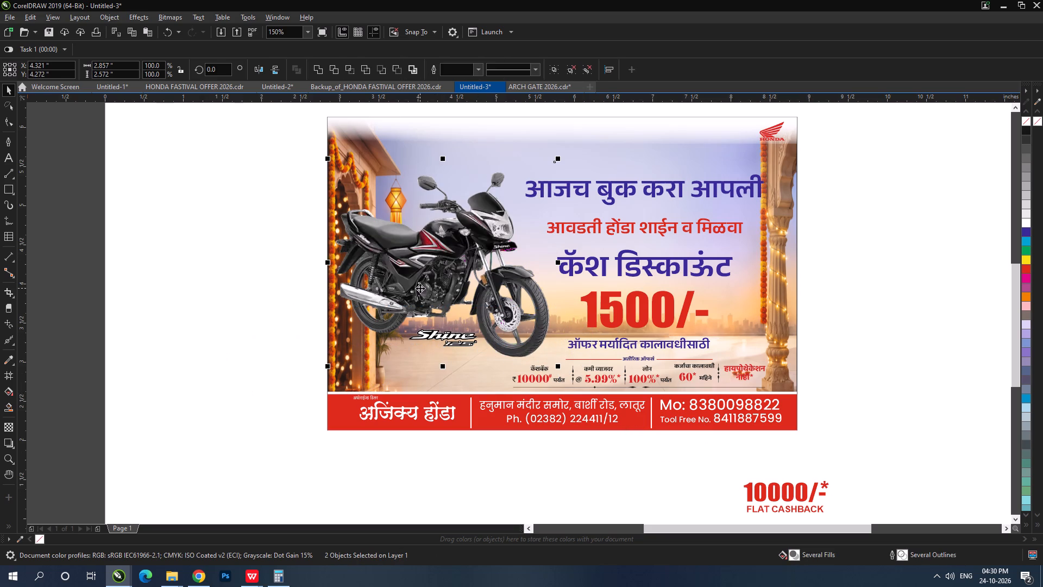
left_click_drag(420, 288, 416, 315)
left_click(432, 305)
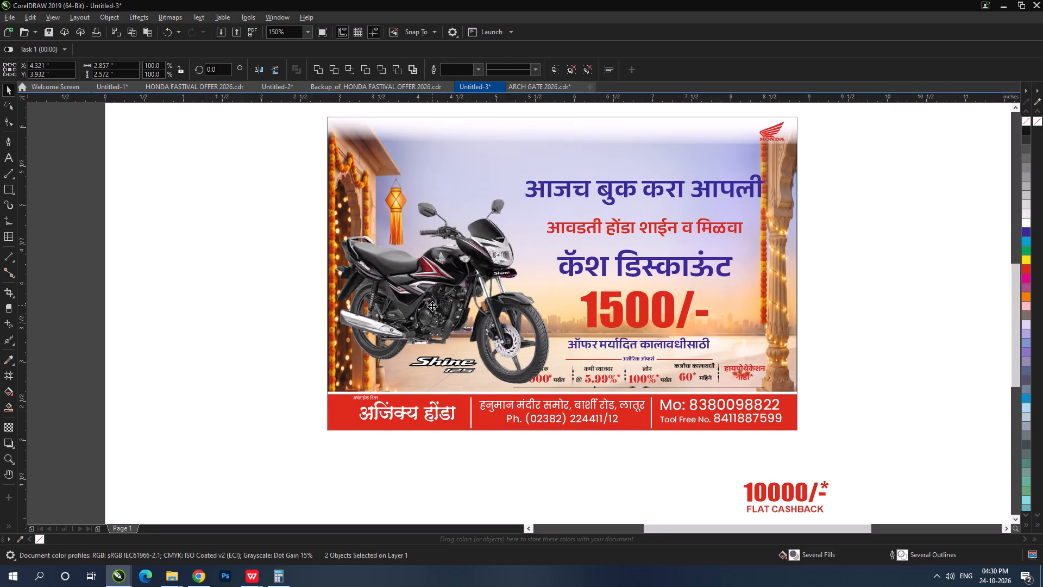
left_click_drag(255, 297, 261, 298)
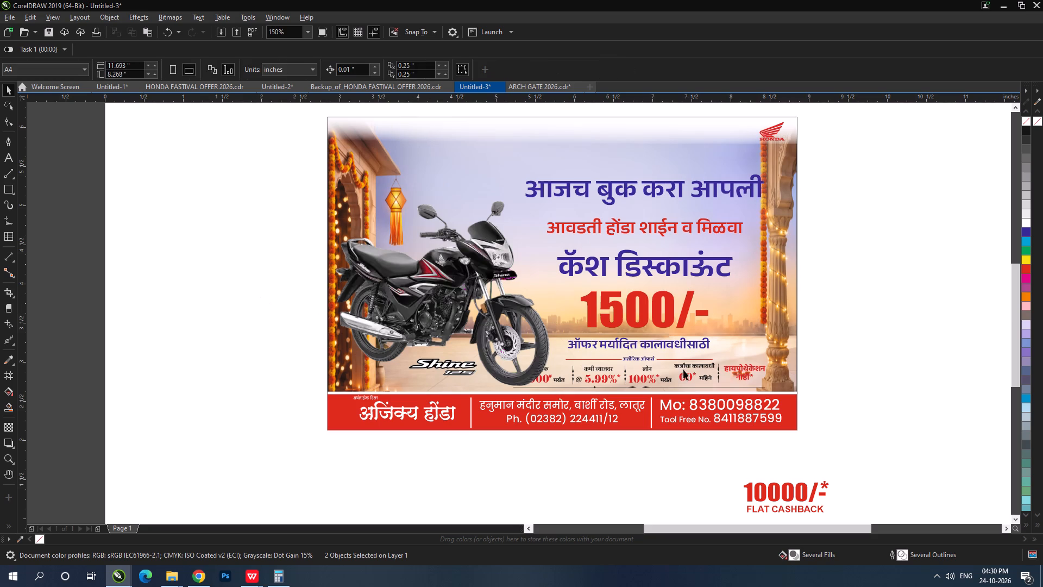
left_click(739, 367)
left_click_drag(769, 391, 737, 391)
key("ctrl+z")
Group the pieces of the additional-offers strip just above the red footer band.
left_click(831, 395)
left_click_drag(829, 395, 355, 342)
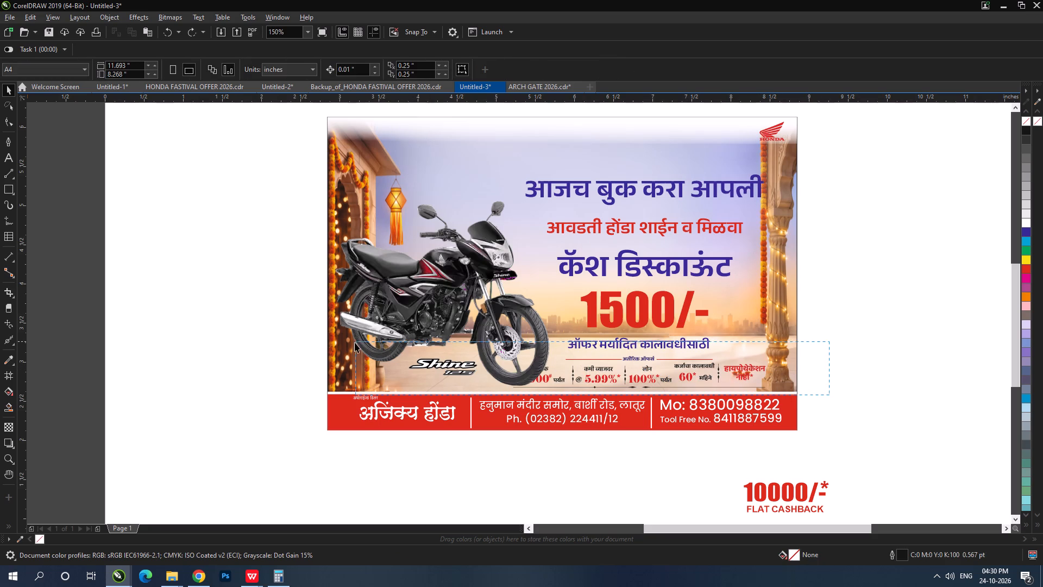
left_click_drag(355, 342, 355, 347)
left_click_drag(843, 395, 453, 351)
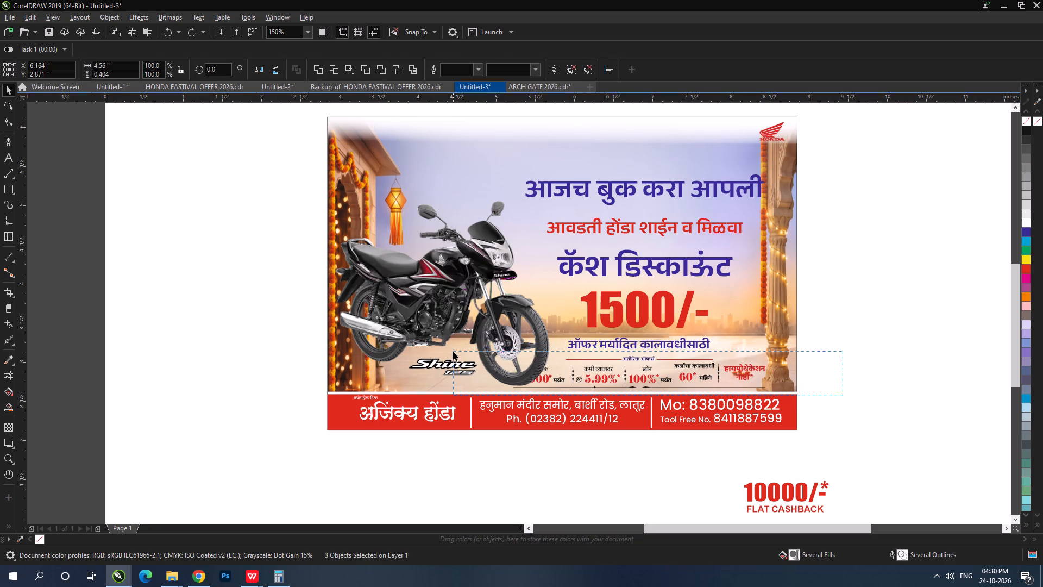
left_click_drag(453, 351, 465, 350)
key("ctrl+g")
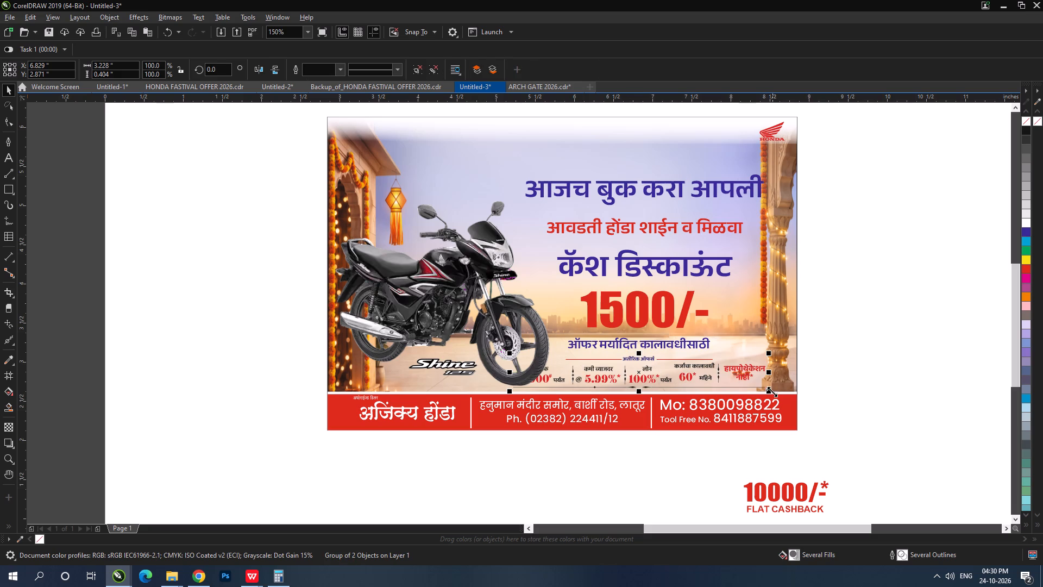
Shrink the additional-offers group to about 2.53 x 0.32 inches and lower it slightly toward the red footer.
left_click_drag(772, 391, 744, 389)
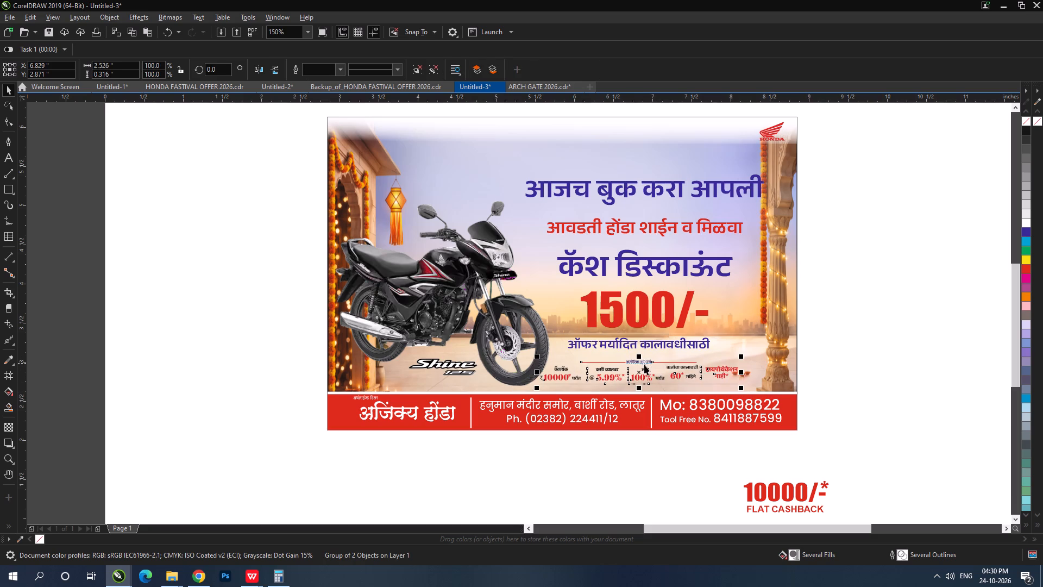
left_click_drag(644, 368, 645, 373)
Shrink the "ऑफर मर्यादित कालावधीसाठी" line and place it just above the additional-offers strip.
scroll(730, 384, "up", 1)
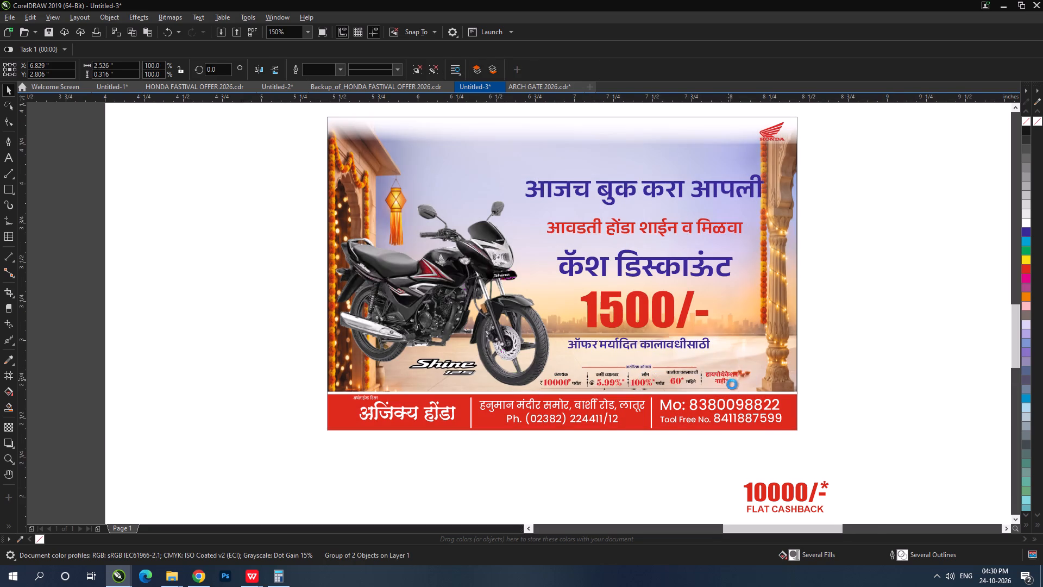
left_click(870, 367)
left_click(585, 310)
left_click_drag(590, 303, 588, 322)
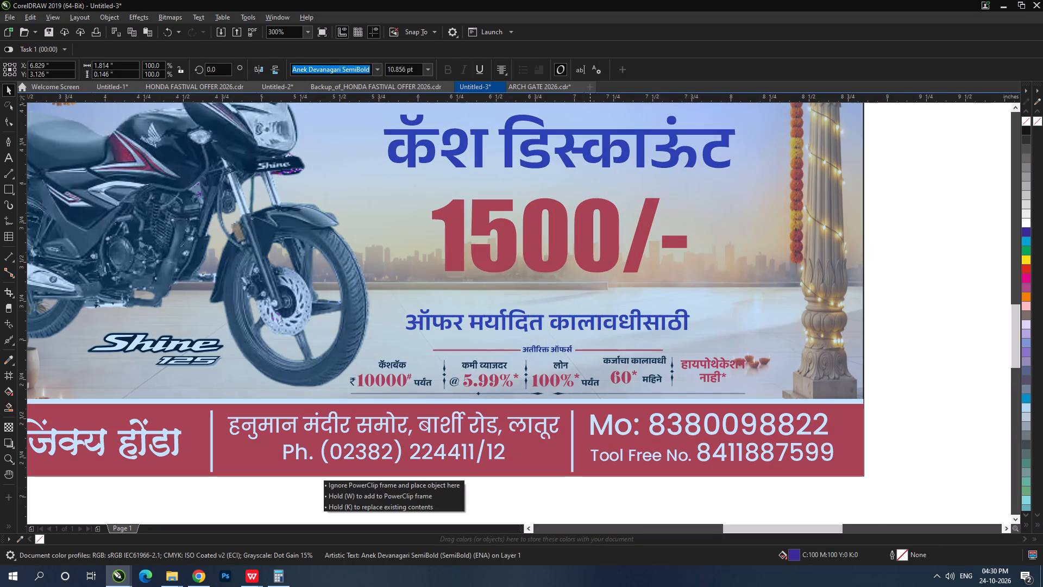
left_click_drag(588, 322, 588, 323)
left_click(554, 349, "shift")
key("c")
left_click(557, 350, "shift")
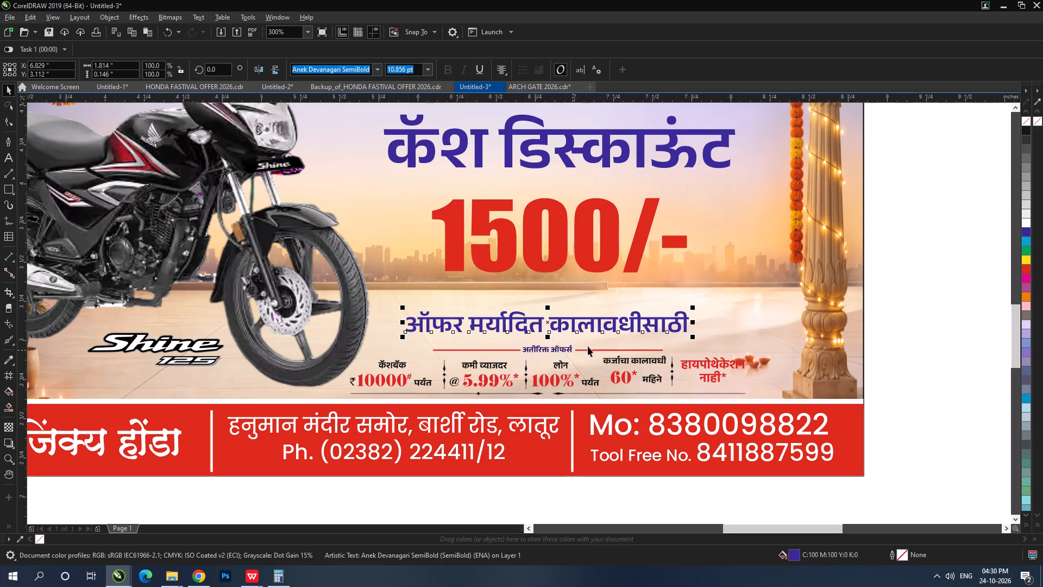
left_click(698, 339)
left_click(670, 327)
left_click_drag(695, 339, 682, 340)
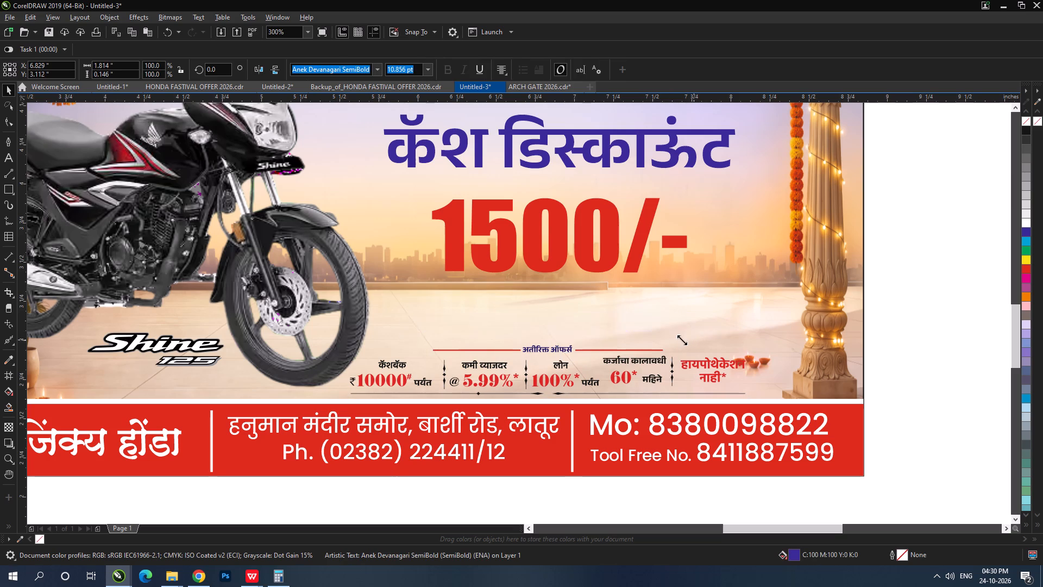
left_click_drag(682, 340, 675, 340)
left_click_drag(580, 321, 566, 325)
Align the centres of the four large text lines from "आजच बुक करा आपली" to "1500/-" and lower them about 0.16 inch.
left_click(558, 256)
scroll(527, 314, "down", 2)
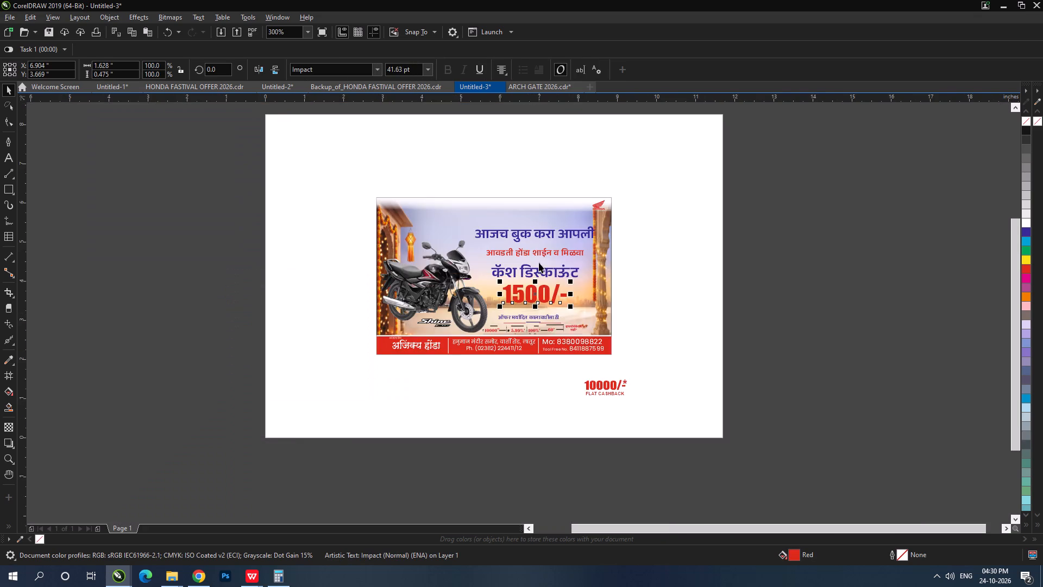
scroll(541, 251, "up", 1)
left_click_drag(750, 365, 375, 174)
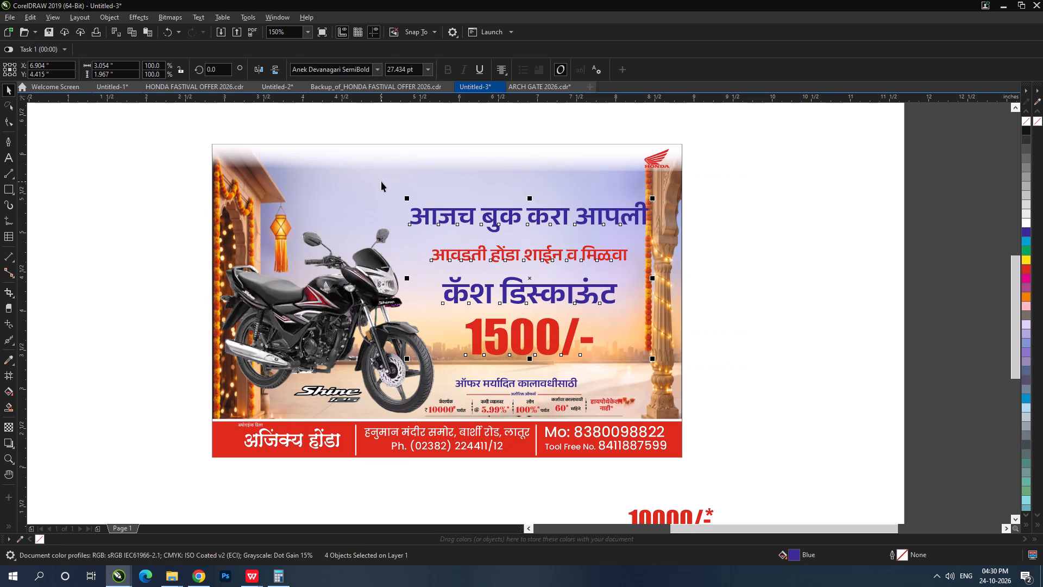
key("c")
left_click_drag(542, 332, 541, 345)
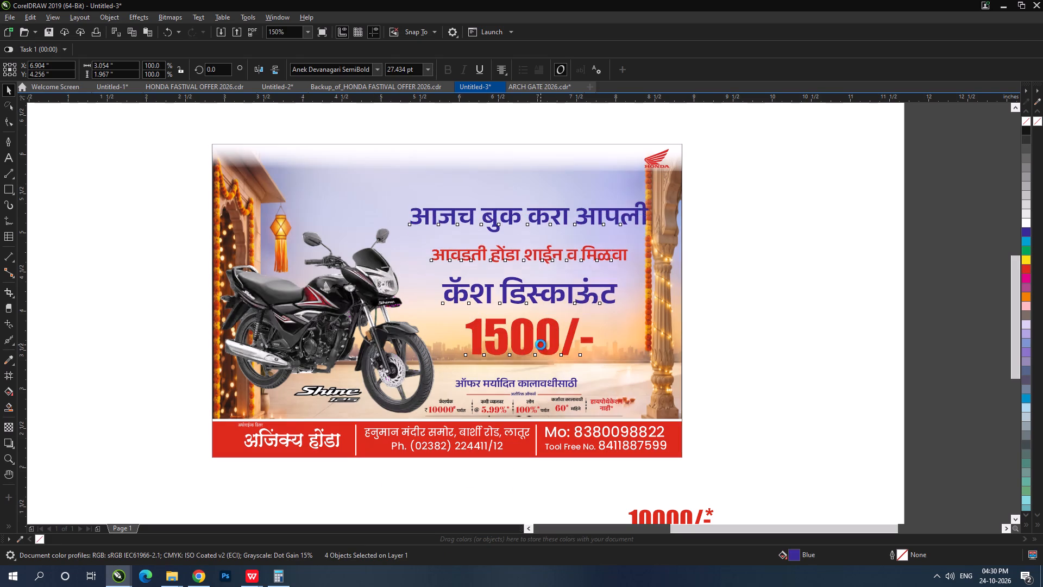
left_click(712, 308)
Tighten the headline spacing by raising the "आवडती होंडा शाईन व मिळवा" line slightly and lowering the top two lines toward "कॅश डिस्काऊंट".
left_click_drag(680, 283, 277, 194)
key("ctrl+z")
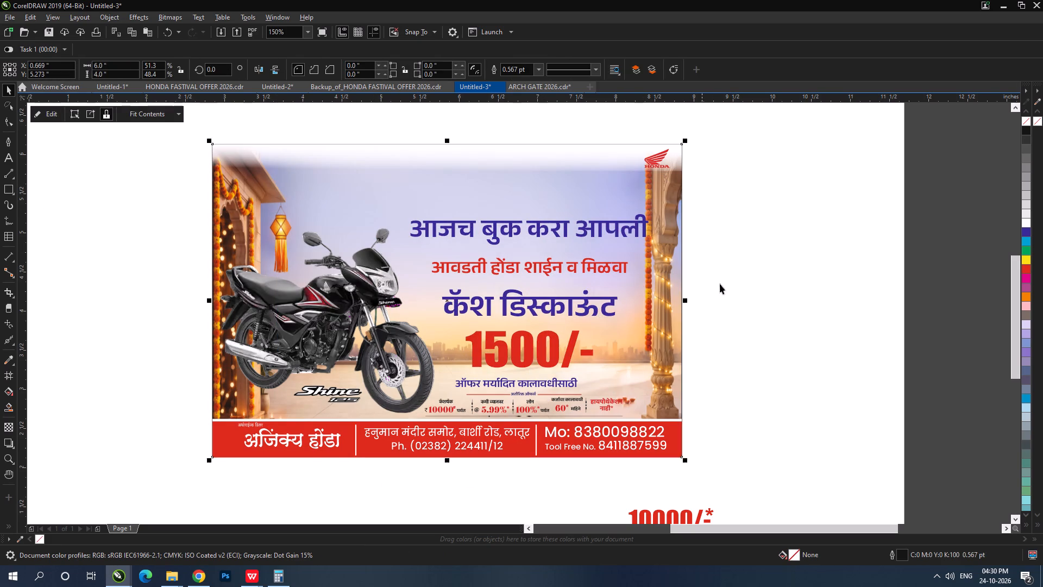
left_click(750, 284)
left_click_drag(768, 290, 306, 193)
left_click_drag(744, 301, 739, 299)
left_click(568, 266)
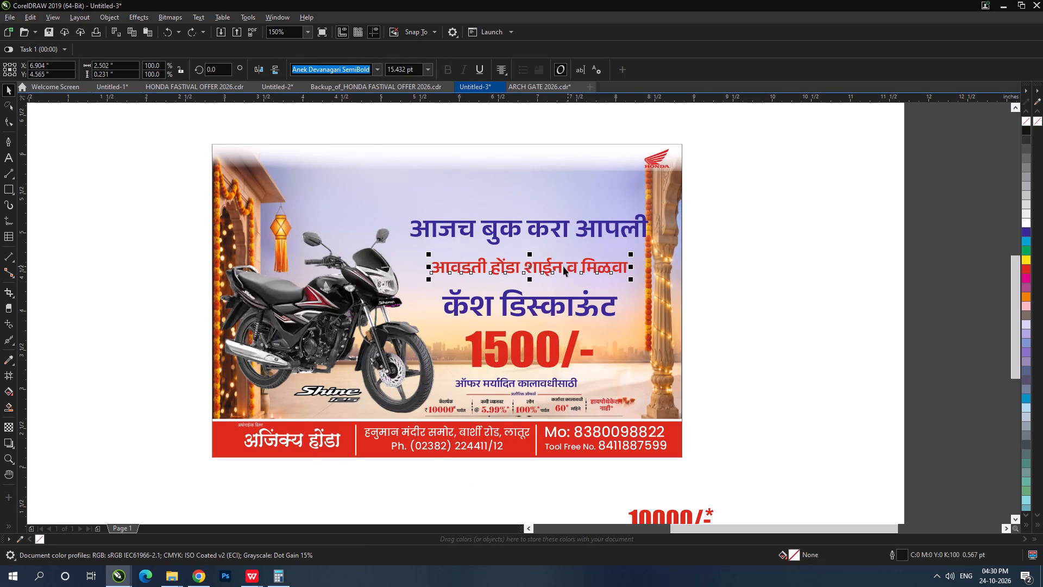
left_click_drag(552, 266, 554, 260)
left_click(537, 227, "shift")
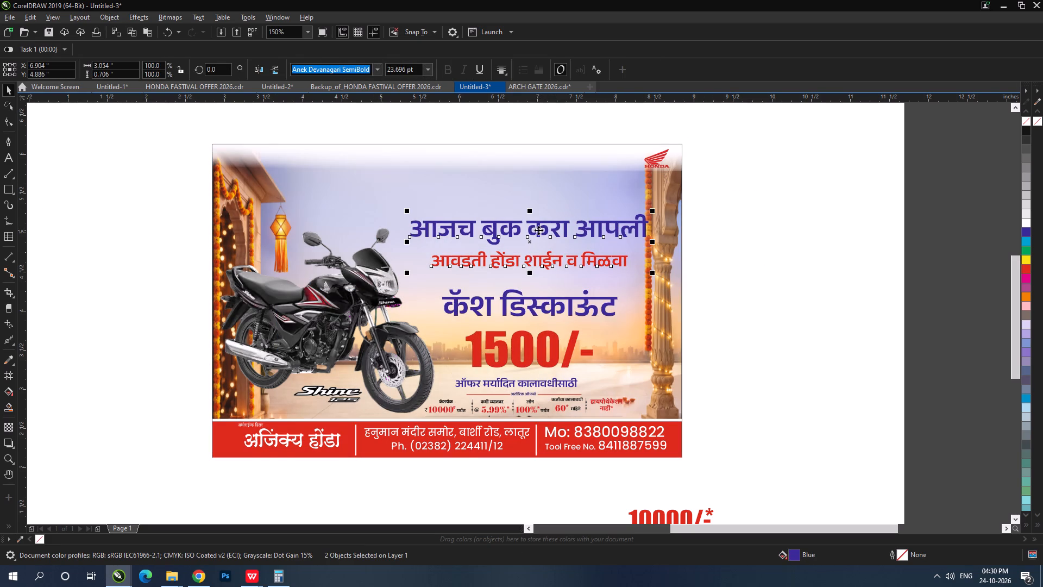
left_click_drag(537, 230, 536, 244)
left_click(733, 298)
Switch to the Google Search page in Chrome and copy "दिवाळीचा आनंद... Honda च्या संगतीत !" from the reference image.
scroll(575, 303, "down", 1)
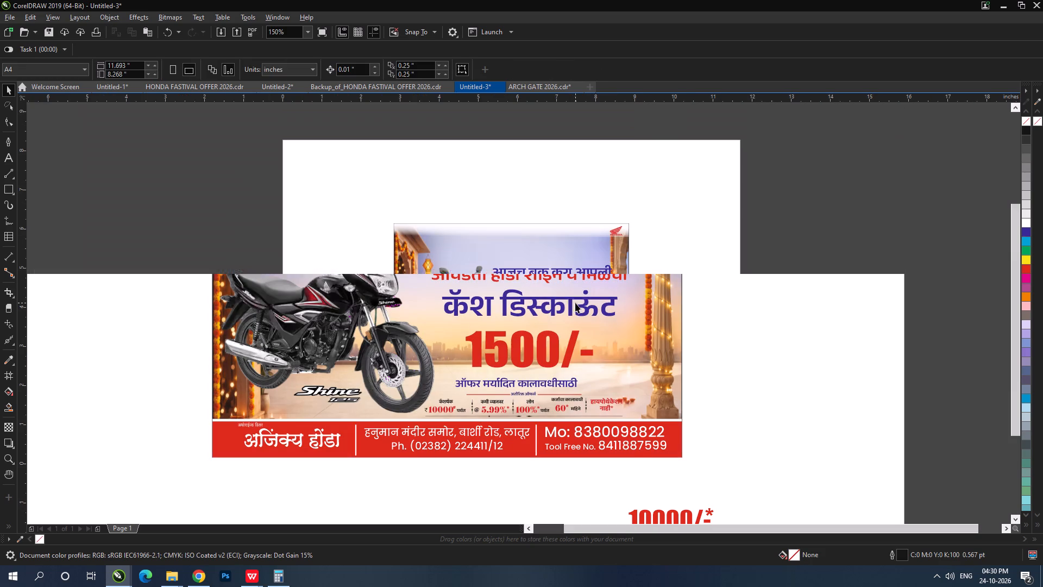
left_click(702, 300)
key("alt+Tab")
key("alt+Tab")
key("alt+Tab")
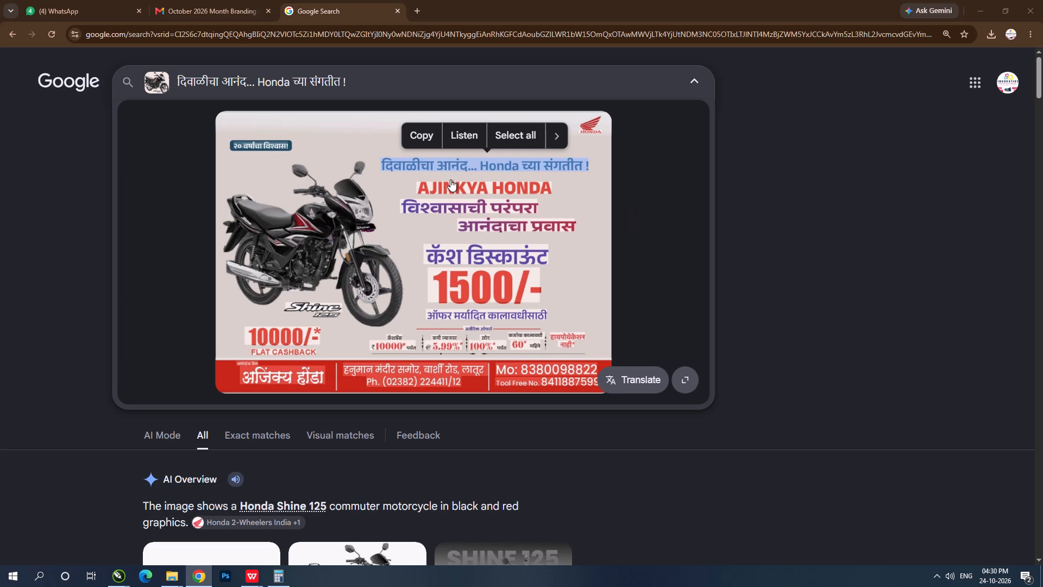
key("ctrl+c")
Back in CorelDRAW, replace the top headline "आजच बुक करा आपली" with the copied "दिवाळीचा आनंद... Honda च्या संगतीत !" text.
key("alt+Tab")
key("alt+Tab")
key("alt+Tab")
key("alt+Tab")
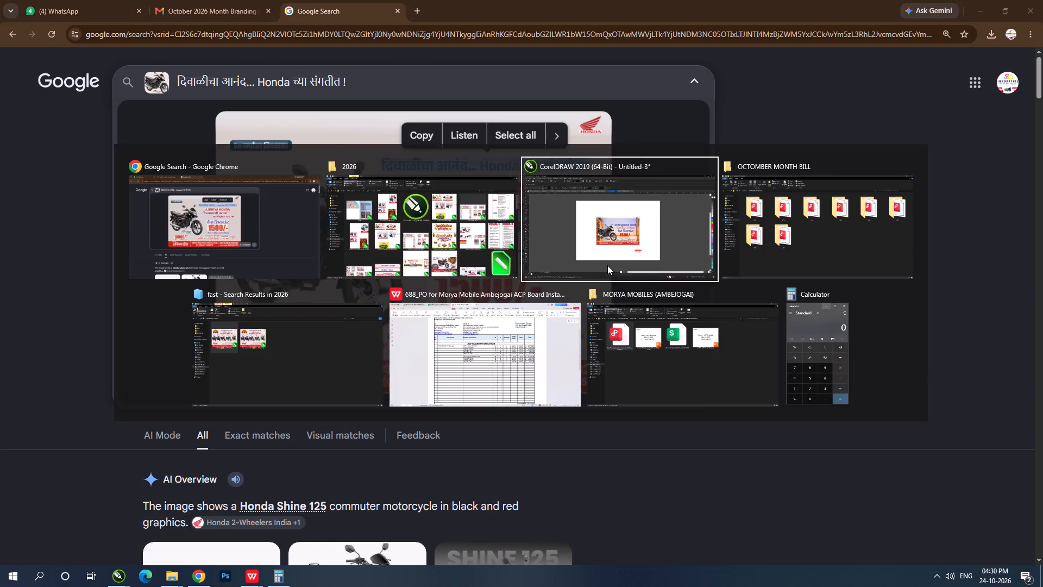
double_click(586, 271)
key("ctrl+a")
key("ctrl+e")
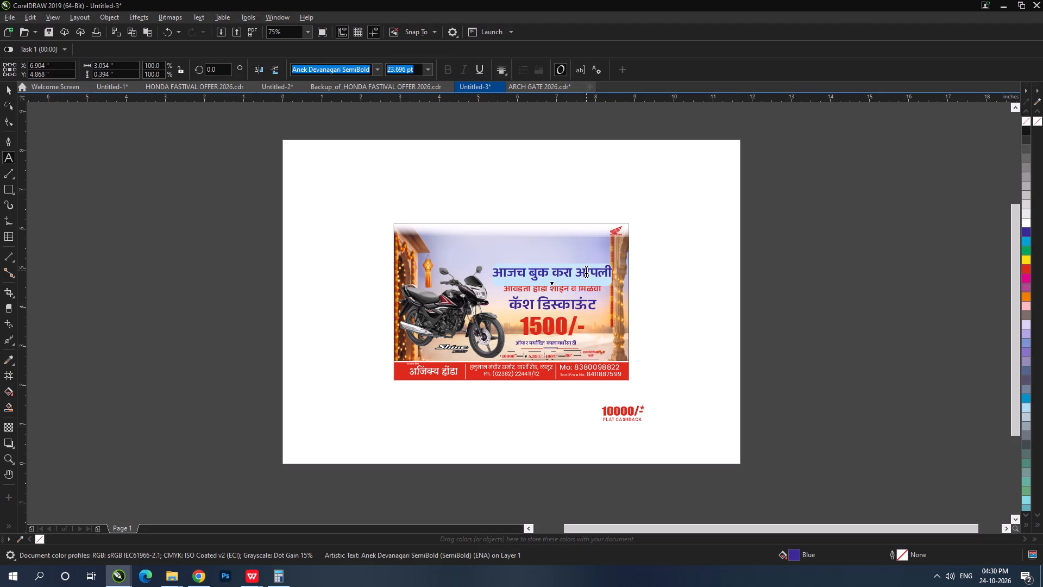
key("ctrl+v")
Break the new headline into two lines before "Honda" and centre-align its text.
scroll(590, 282, "up", 1)
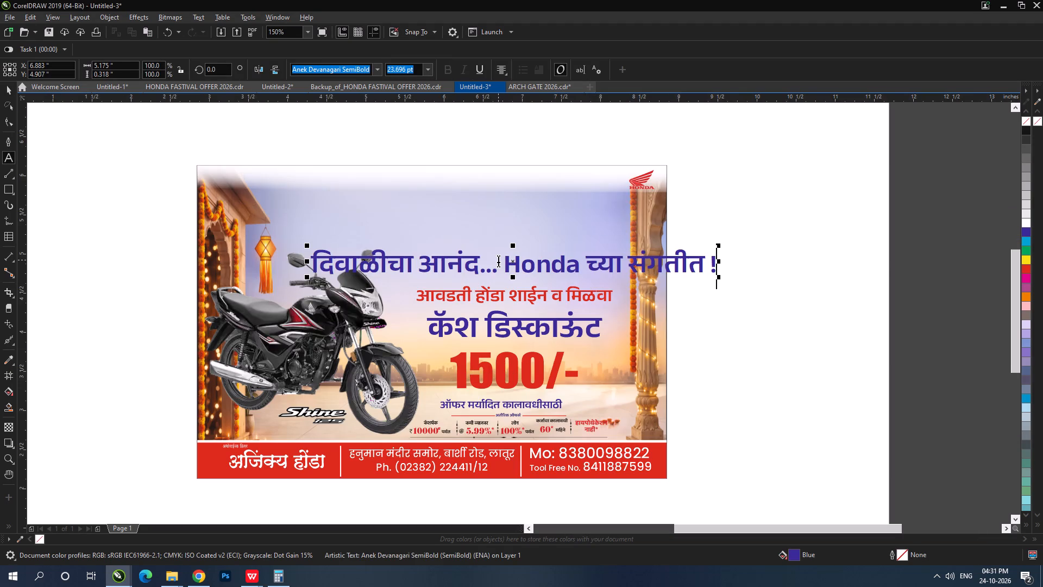
left_click(504, 259)
key("Return")
key("ctrl+a")
key("ctrl+e")
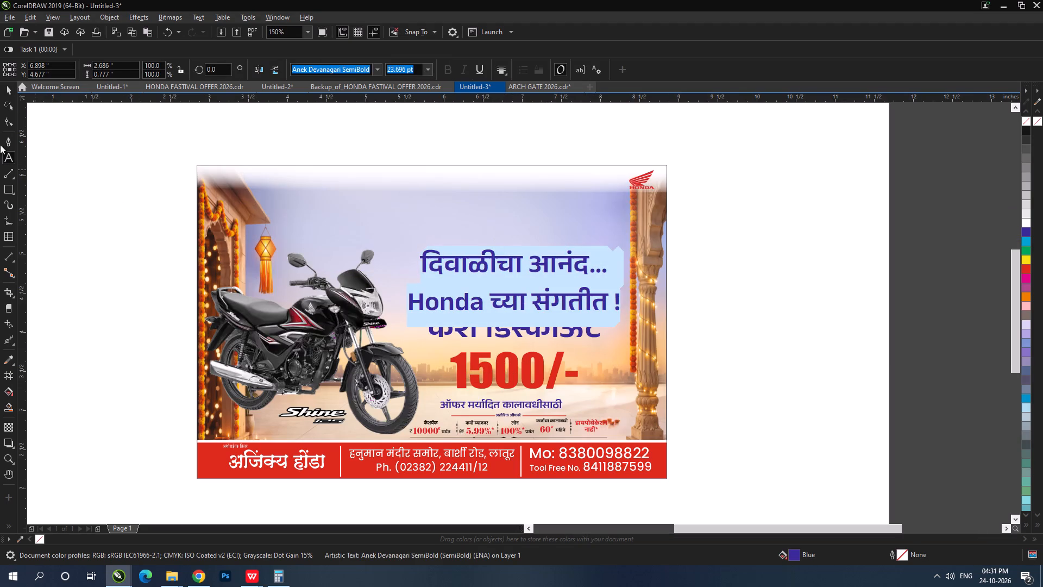
left_click(5, 92)
Move the two-line headline up clear of the red line and tighten the spacing between its lines.
left_click_drag(517, 259, 517, 257)
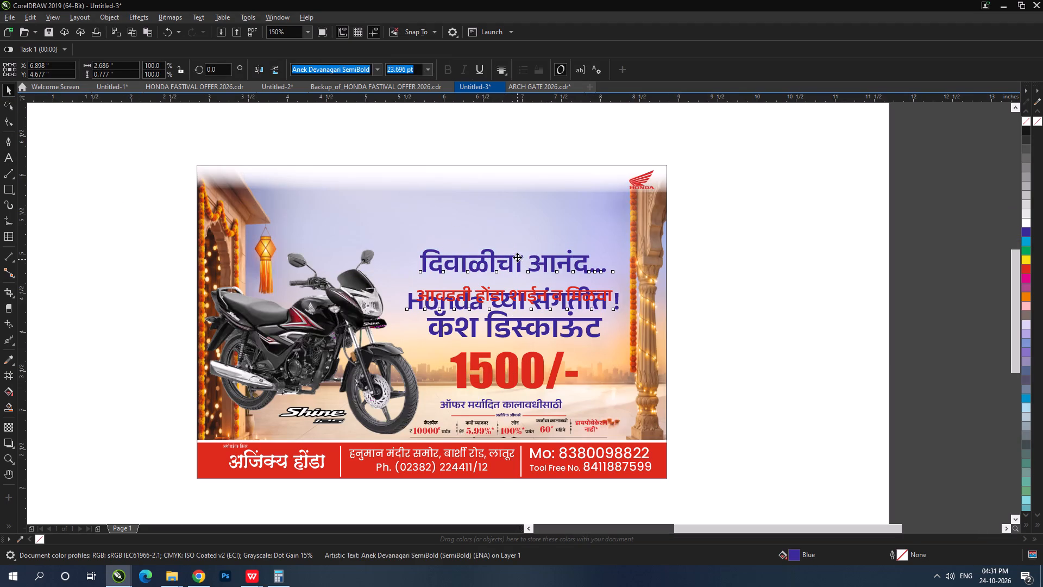
left_click_drag(517, 257, 517, 228)
left_click(8, 120)
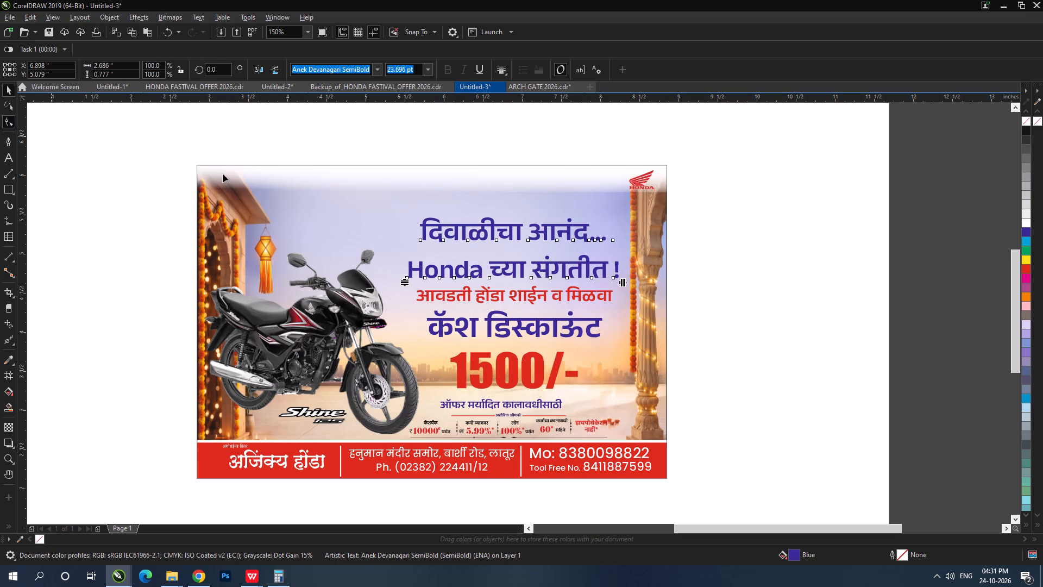
left_click_drag(406, 285, 407, 268)
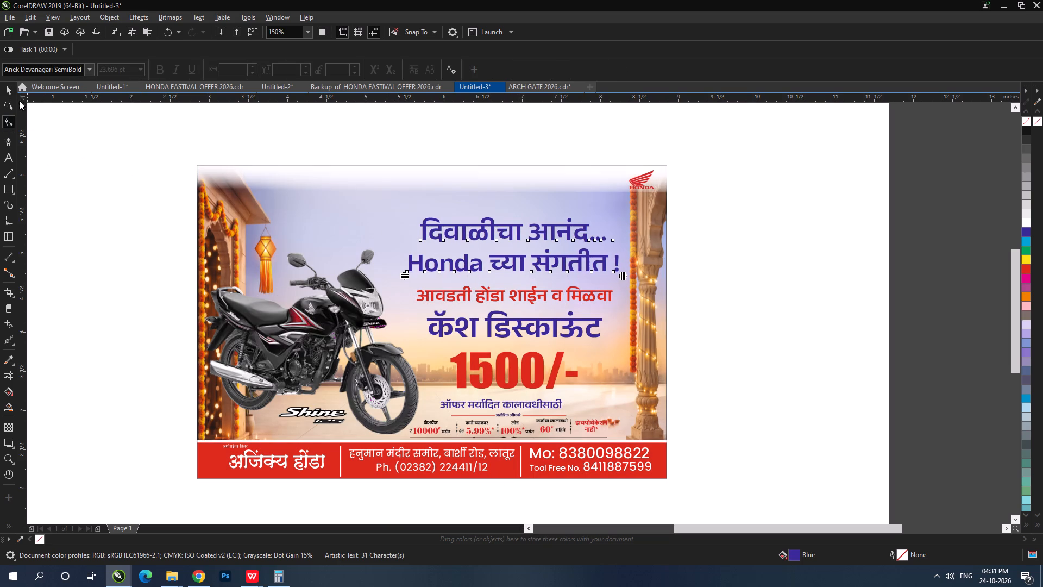
left_click(10, 90)
Shrink the two-line headline to about 18.5 pt and raise it slightly.
left_click_drag(625, 276, 602, 272)
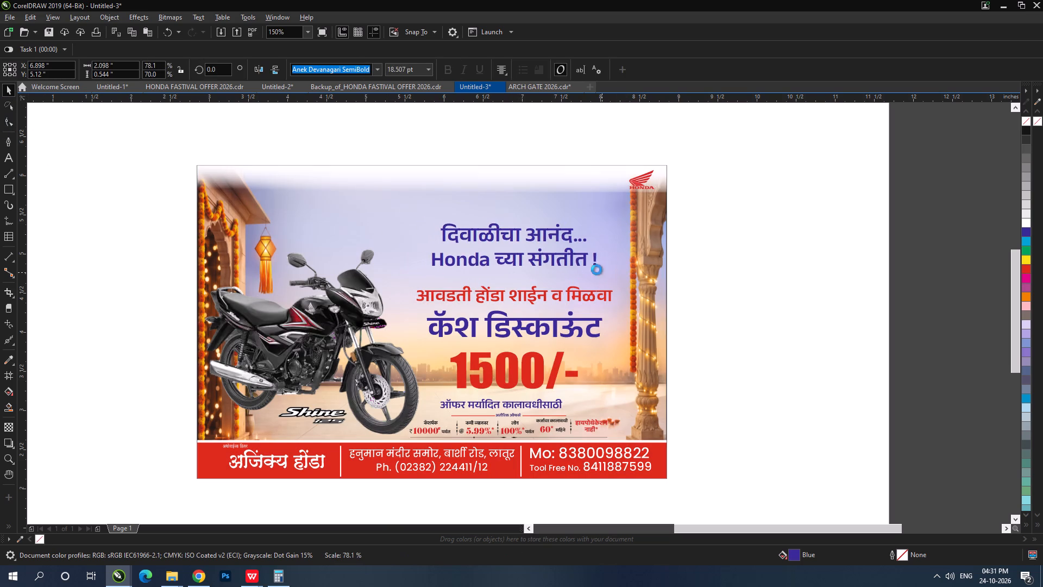
left_click_drag(556, 232, 558, 222)
left_click(746, 259)
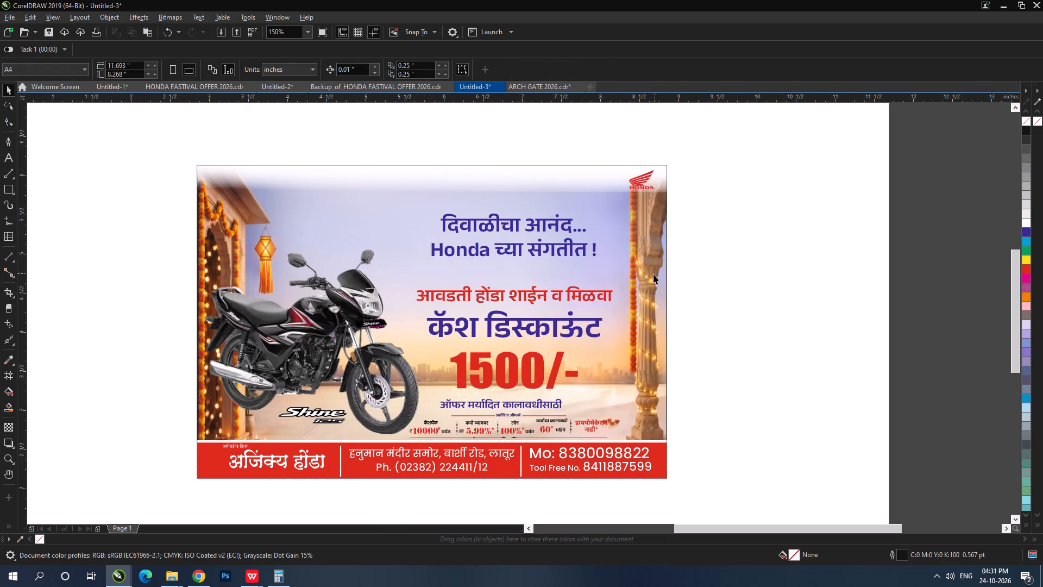
Copy "AJINKYA HONDA" from the reference image in Chrome and return to CorelDRAW.
key("alt+Tab")
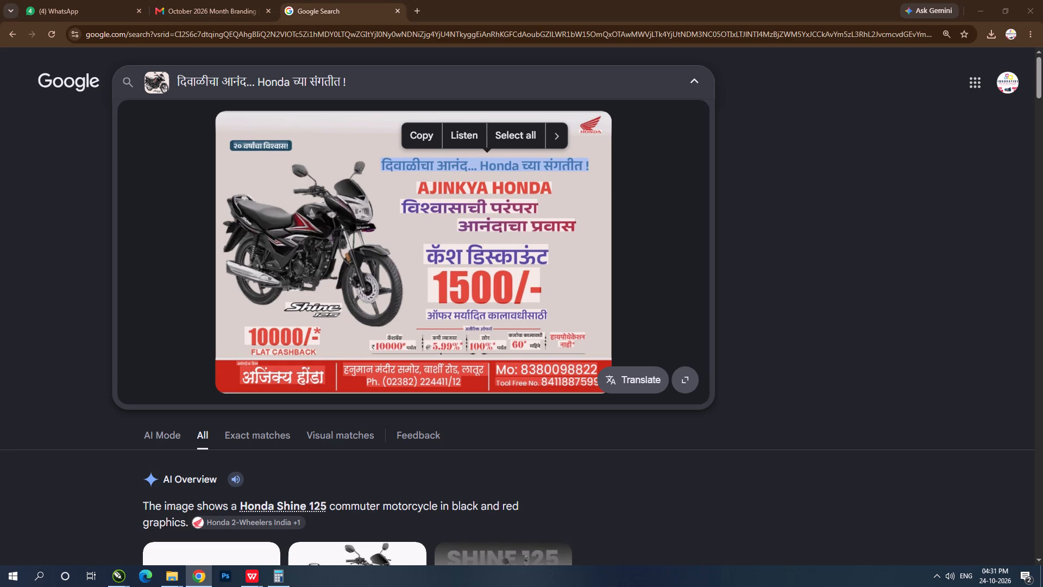
double_click(464, 188)
key("ctrl+c")
key("alt+Tab")
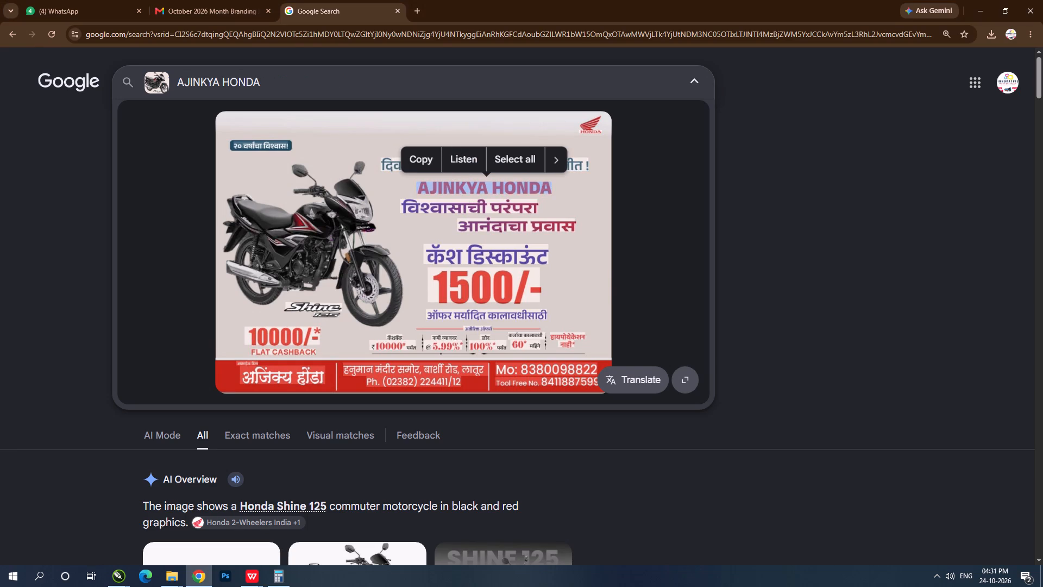
Duplicate the red "आवडती होंडा शाईन व मिळवा" line directly above the original, under the two-line headline.
left_click(515, 295)
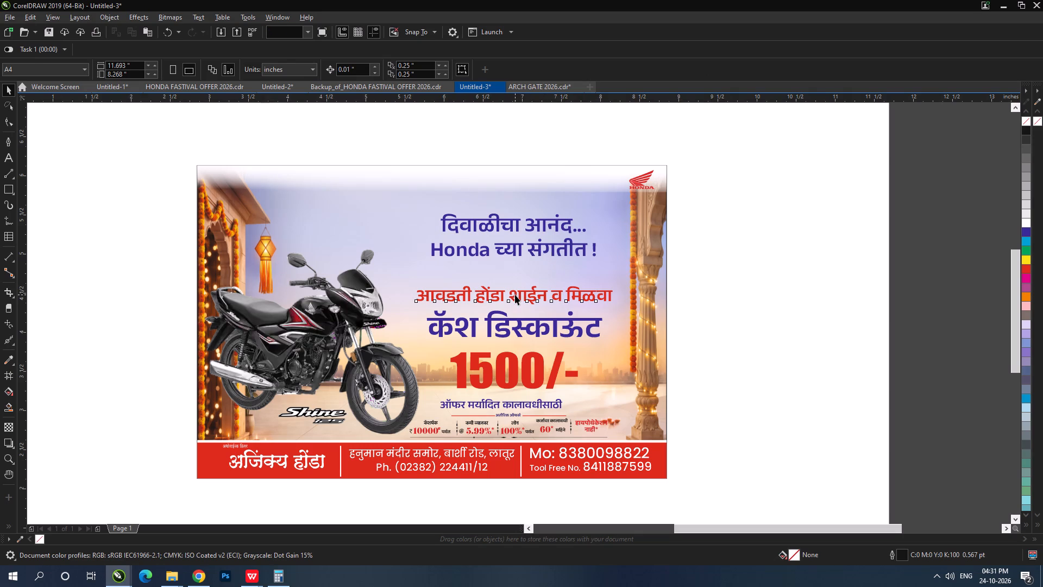
left_click_drag(526, 297, 526, 271)
right_click(526, 271, "shift")
Replace the duplicated red line's text with the copied "AJINKYA HONDA", centre-aligned.
double_click(529, 267)
key("ctrl+a")
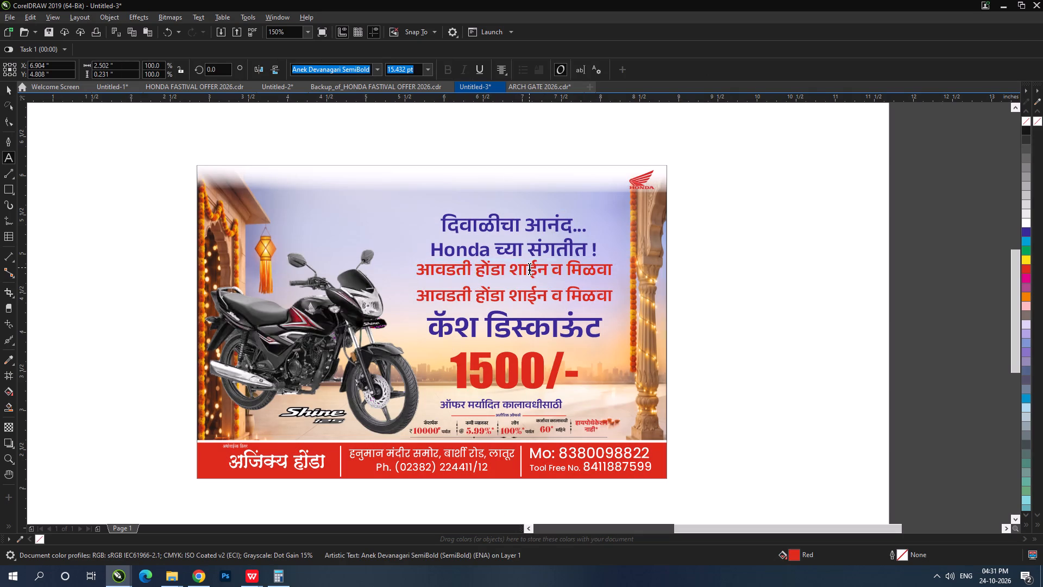
key("ctrl+e")
key("ctrl+v")
left_click(6, 90)
Copy the slogan "विश्वासाची परंपरा आनंदाचा प्रवास" from the reference image in Chrome and return to CorelDRAW.
key("alt+Tab")
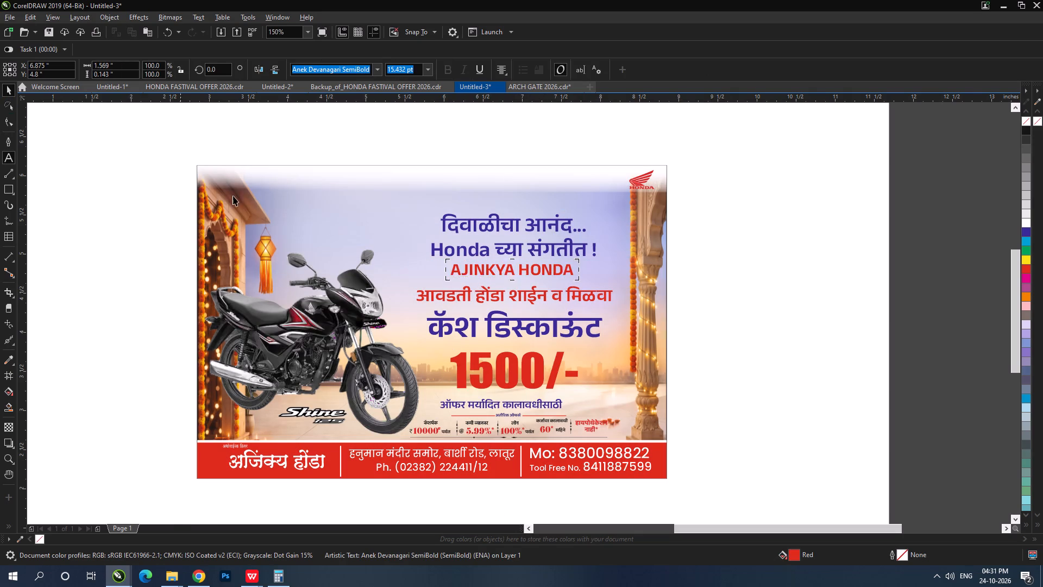
left_click_drag(403, 206, 517, 223)
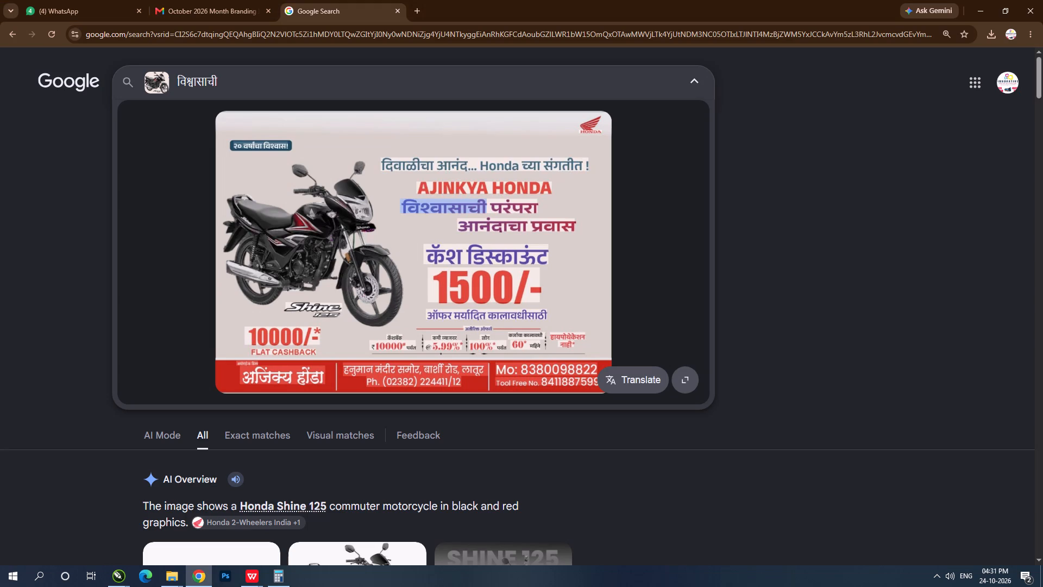
left_click_drag(517, 223, 579, 233)
key("ctrl+c")
key("alt+Tab")
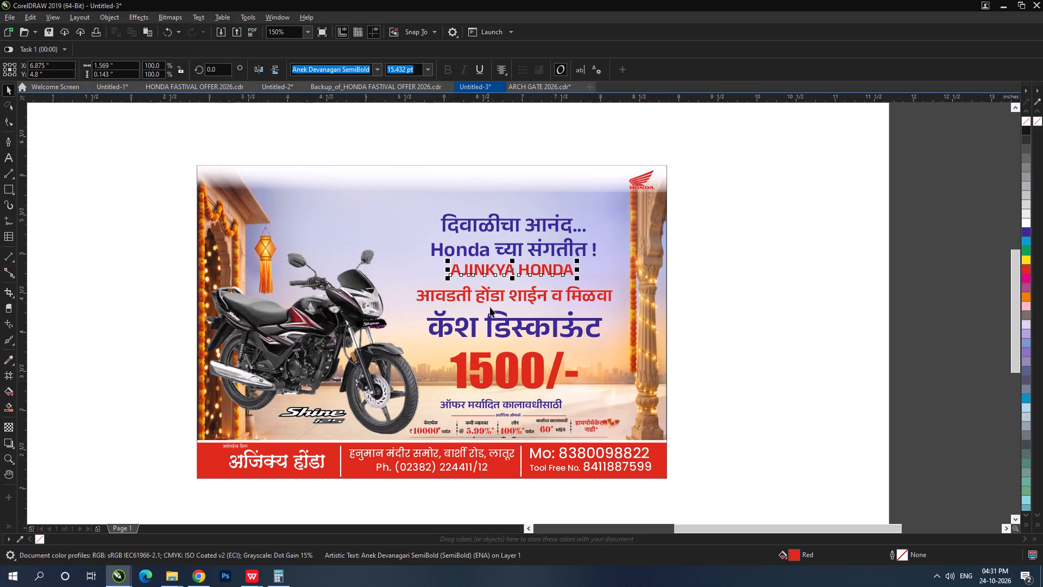
Replace the remaining red "आवडती होंडा शाईन व मिळवा" line with the copied two-line slogan, centre-aligned.
double_click(531, 294)
key("ctrl+a")
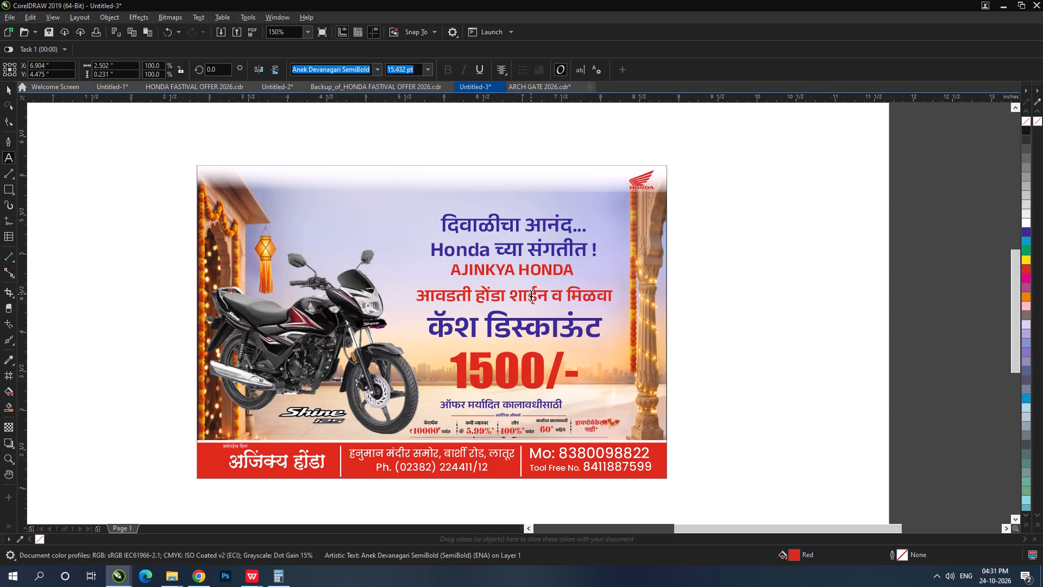
key("ctrl+e")
key("ctrl+v")
left_click(499, 317)
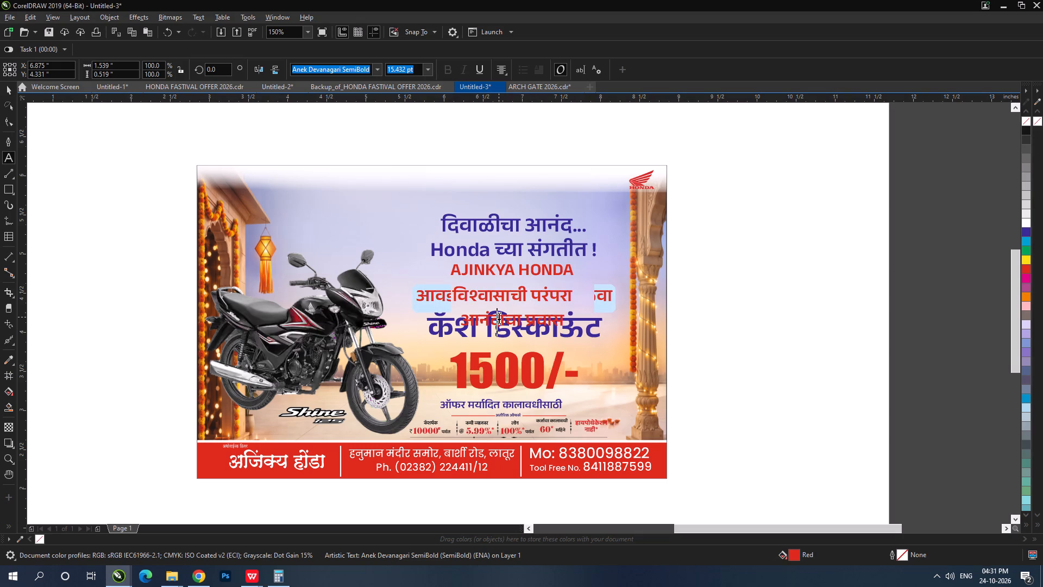
left_click(8, 85)
Raise the two-line headline with "AJINKYA HONDA" about 0.17 in, and the red slogan about 0.23 in to sit directly beneath.
left_click(552, 270)
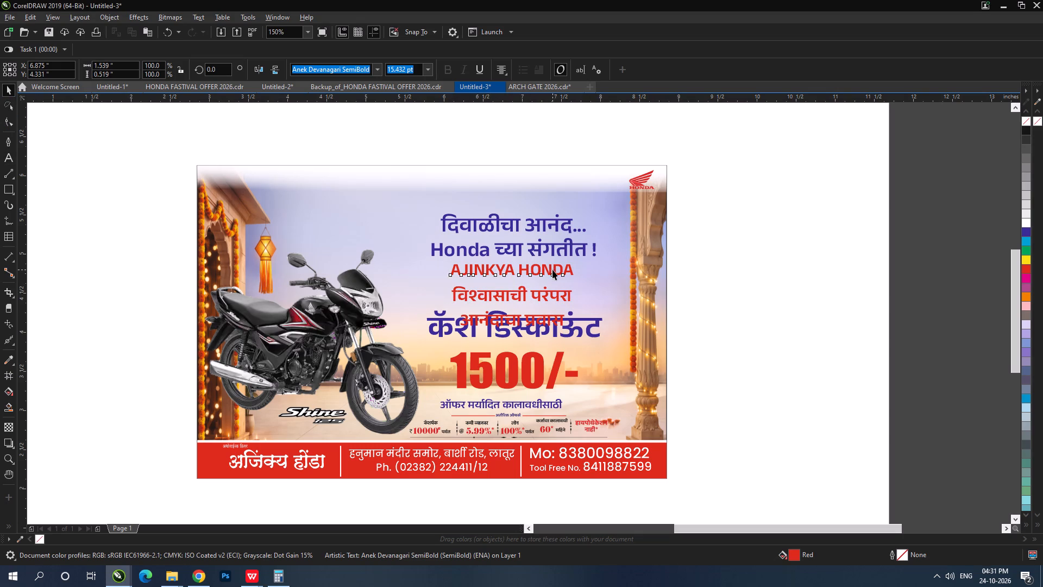
left_click(549, 247, "shift")
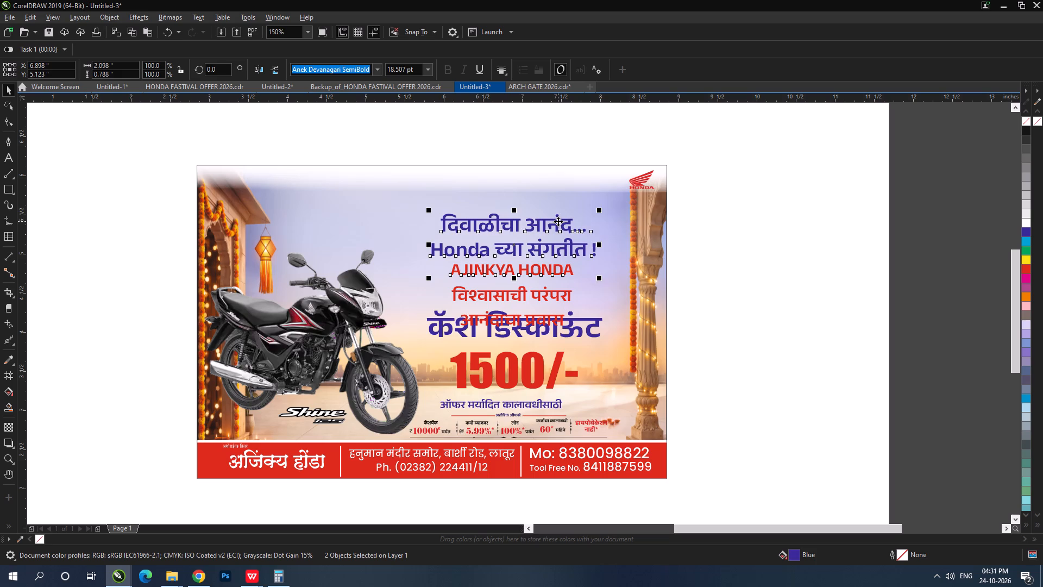
left_click_drag(558, 221, 559, 208)
left_click(538, 292)
left_click_drag(547, 293, 548, 289)
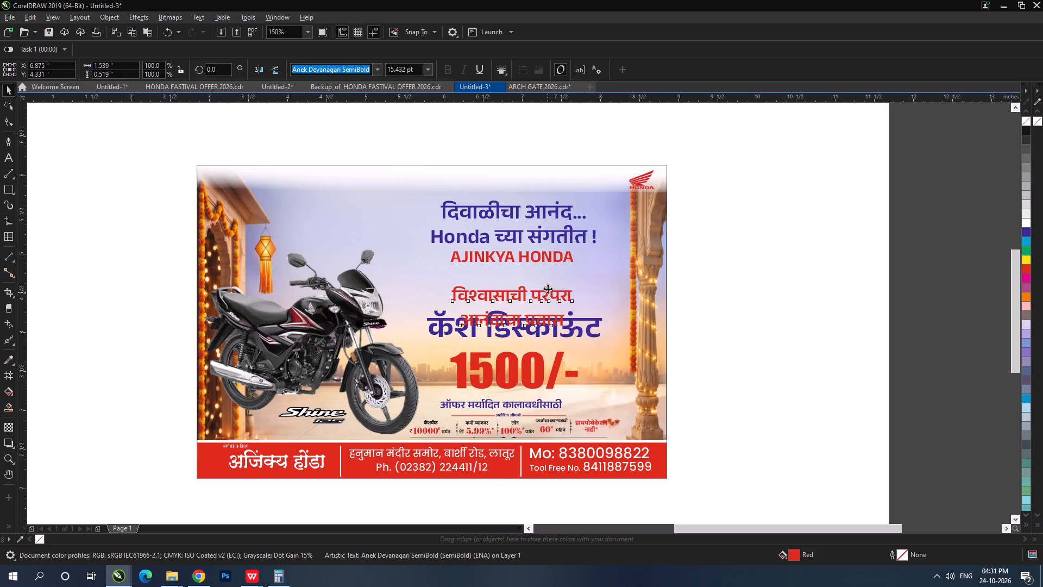
left_click_drag(548, 289, 550, 276)
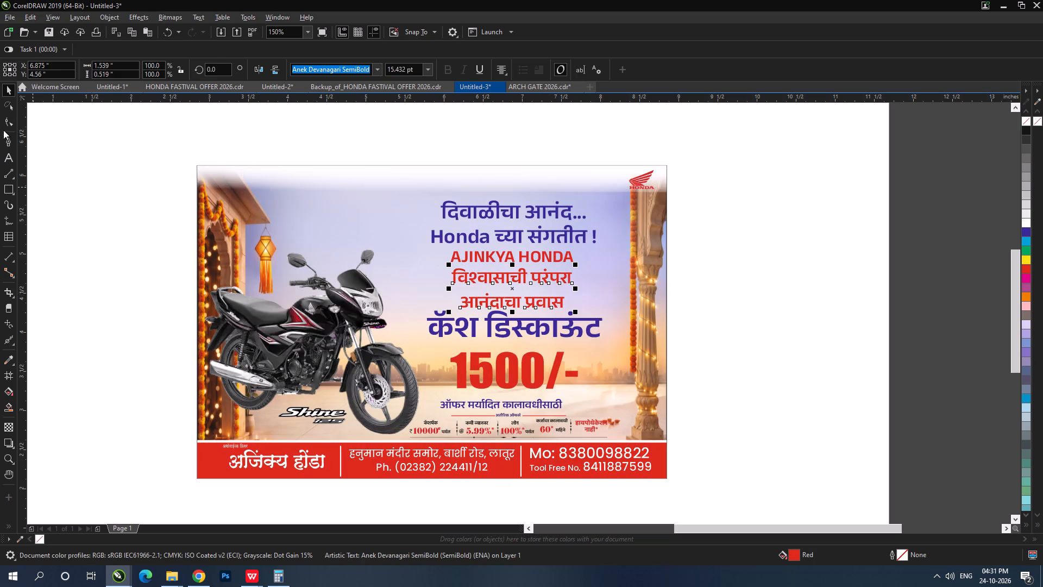
Tighten the line spacing of the two-line red slogan to a text height of about 0.43 in.
left_click(9, 123)
left_click_drag(450, 313, 451, 297)
left_click(6, 89)
Lower "कॅश डिस्काऊंट" slightly and align its vertical centre line with "1500/-".
left_click(547, 329)
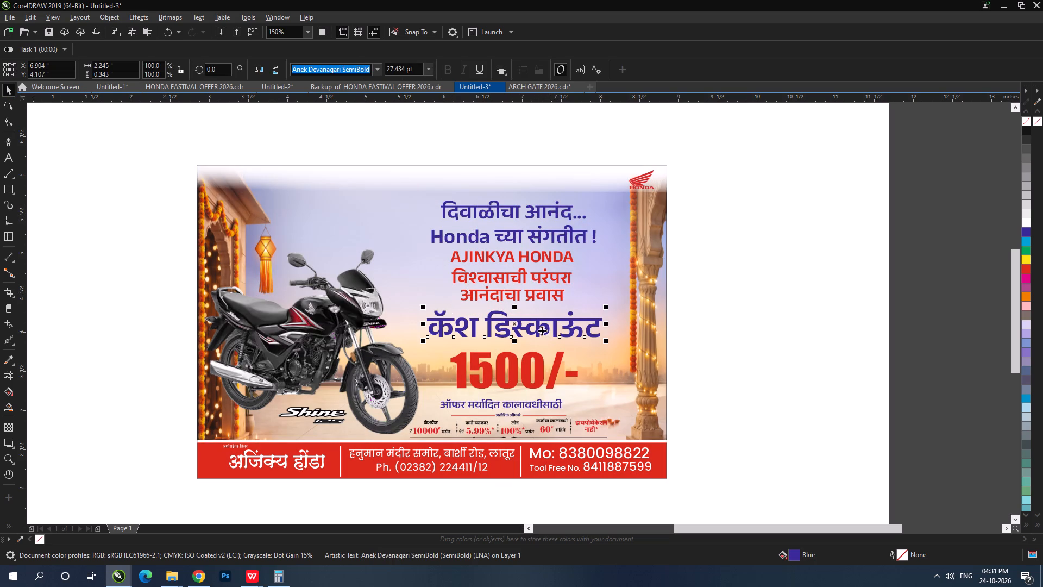
left_click_drag(540, 329, 540, 334)
left_click(542, 359, "shift")
key("c")
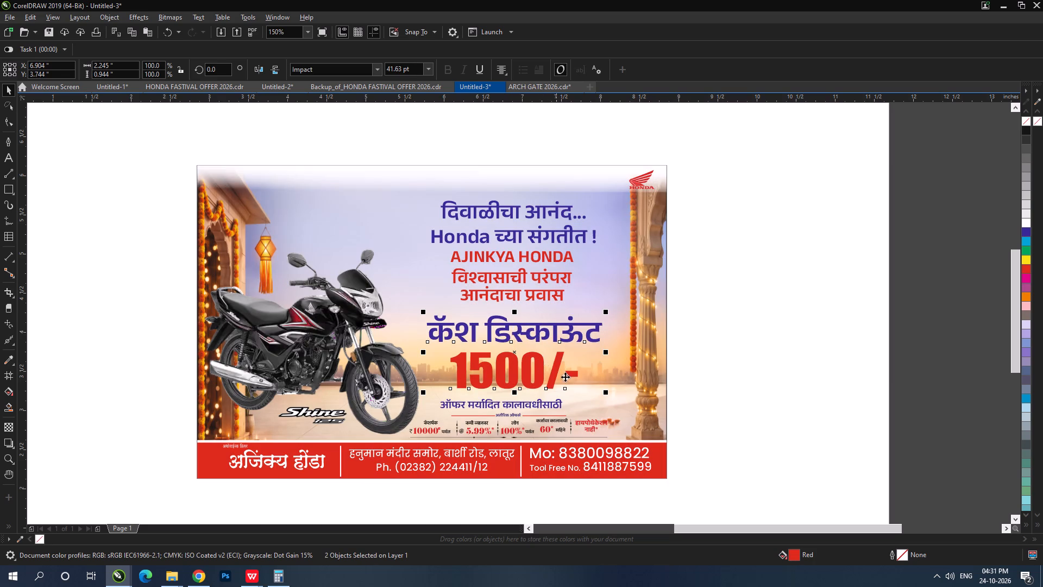
Shrink "कॅश डिस्काऊंट" about its centre, shift "1500/-" slightly right, and lower both lines slightly.
left_click(539, 357, "shift")
left_click_drag(610, 345, 599, 345)
left_click_drag(543, 360, 550, 360)
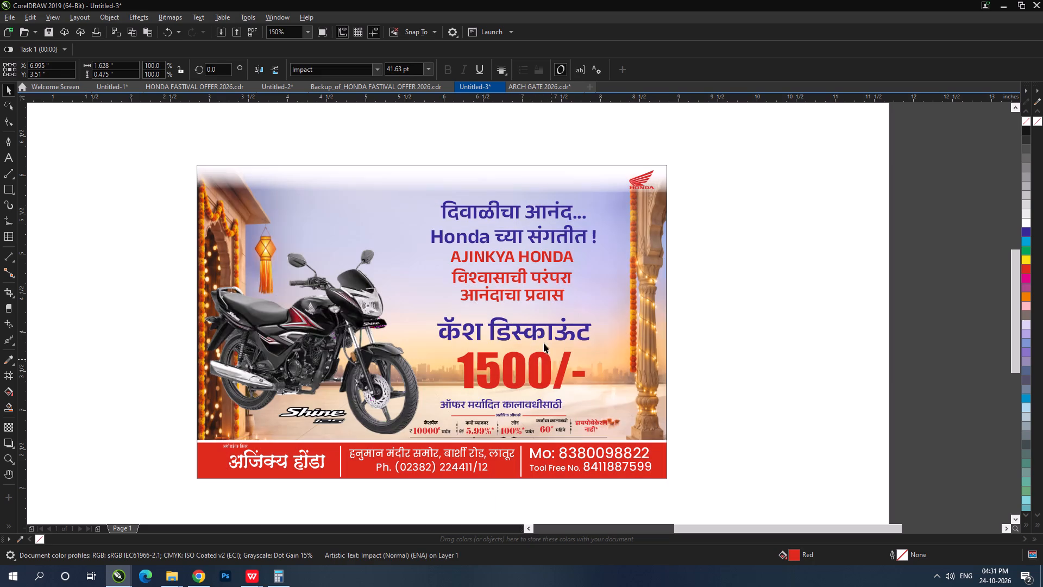
left_click(538, 329, "shift")
left_click(535, 335)
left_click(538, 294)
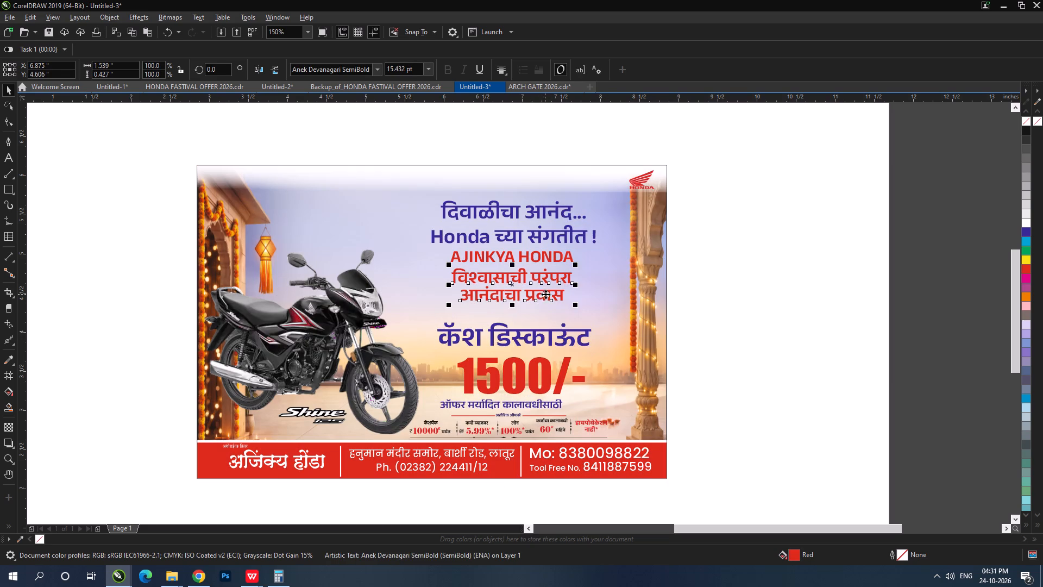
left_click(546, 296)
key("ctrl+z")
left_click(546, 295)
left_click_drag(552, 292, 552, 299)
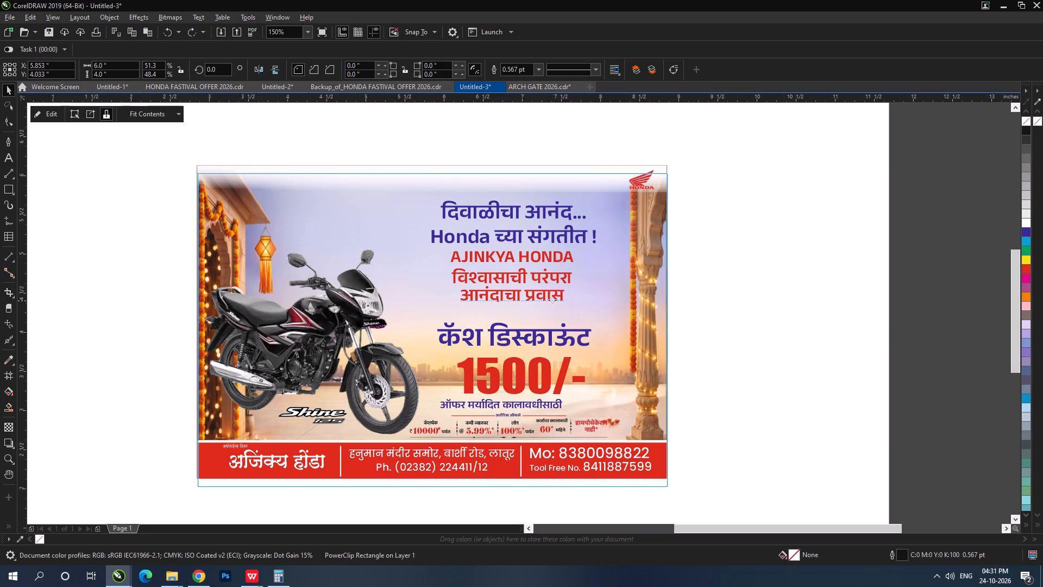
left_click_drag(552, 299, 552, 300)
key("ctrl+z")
Bring the two-line headline, "AJINKYA HONDA" and the red slogan to the front of the layer.
left_click(549, 293)
left_click_drag(705, 314, 343, 182)
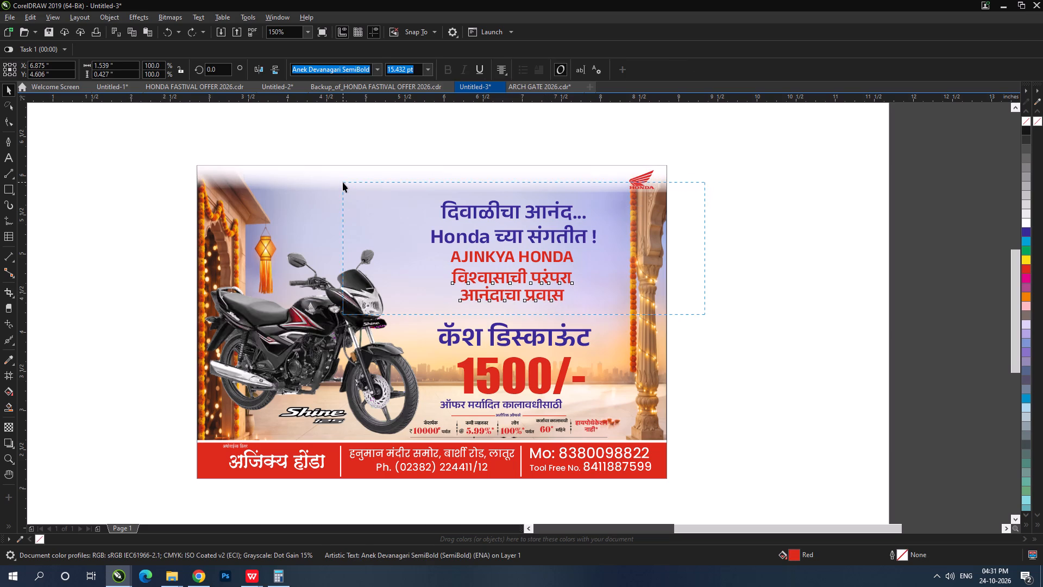
left_click_drag(343, 182, 342, 182)
key("ctrl+Home")
key("ctrl+Home")
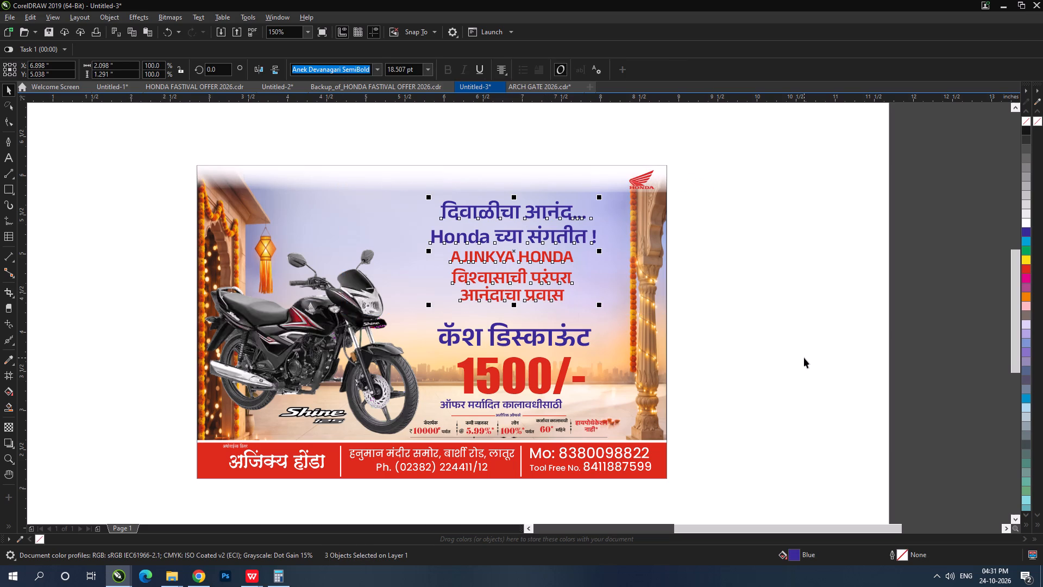
left_click(804, 358)
Lower the red slogan, "AJINKYA HONDA" and the two-line headline to space them more evenly above "कॅश डिस्काऊंट".
left_click(544, 292)
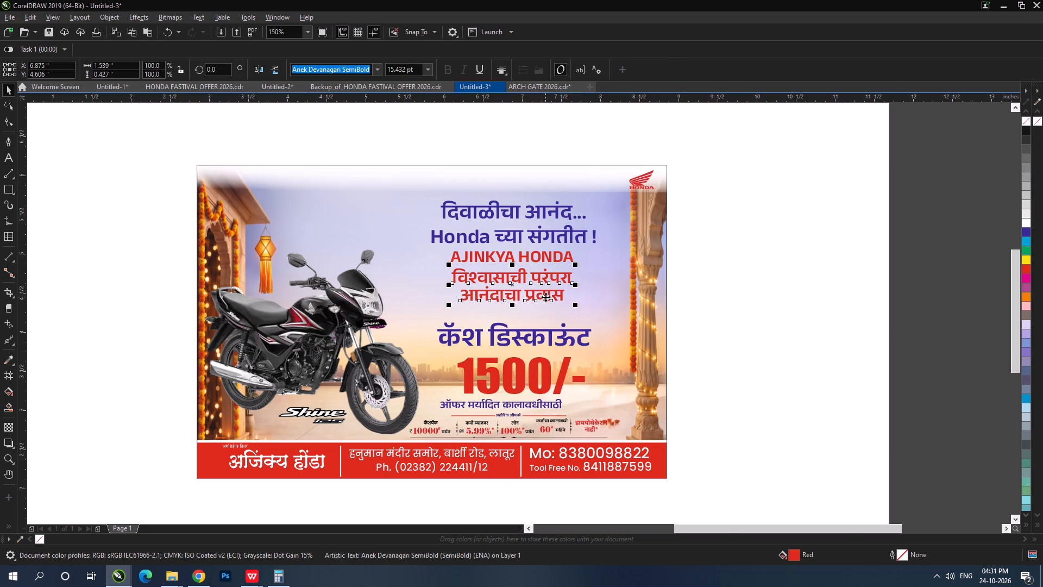
scroll(545, 297, "up", 1)
left_click_drag(543, 288, 543, 308)
scroll(544, 308, "down", 1)
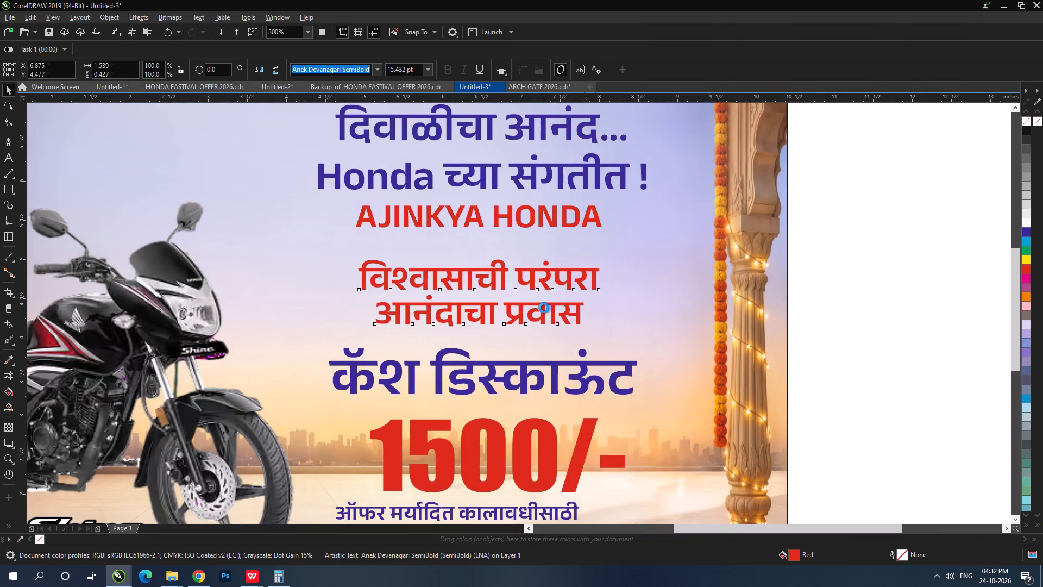
left_click(735, 319)
left_click(533, 261)
left_click_drag(547, 261, 547, 268)
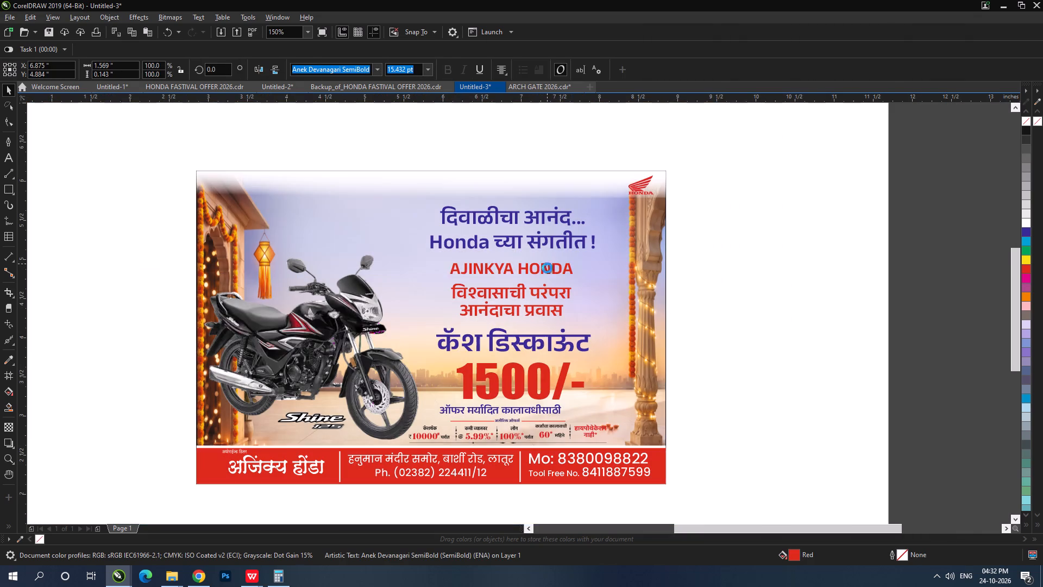
left_click(544, 247)
left_click(549, 240)
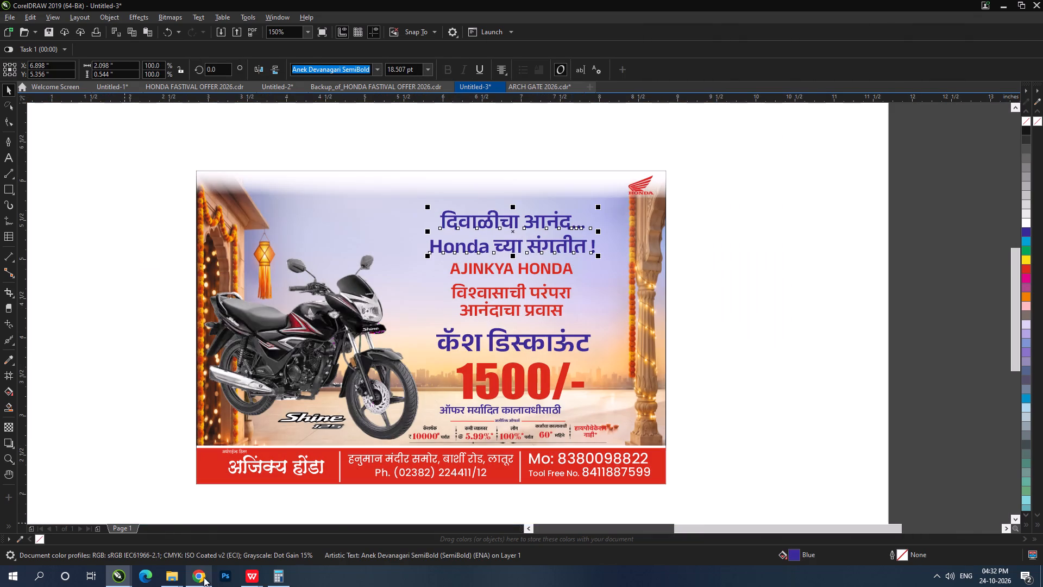
Search Google Images for "20 year logo" in a new Chrome tab.
left_click(198, 579)
left_click(419, 11)
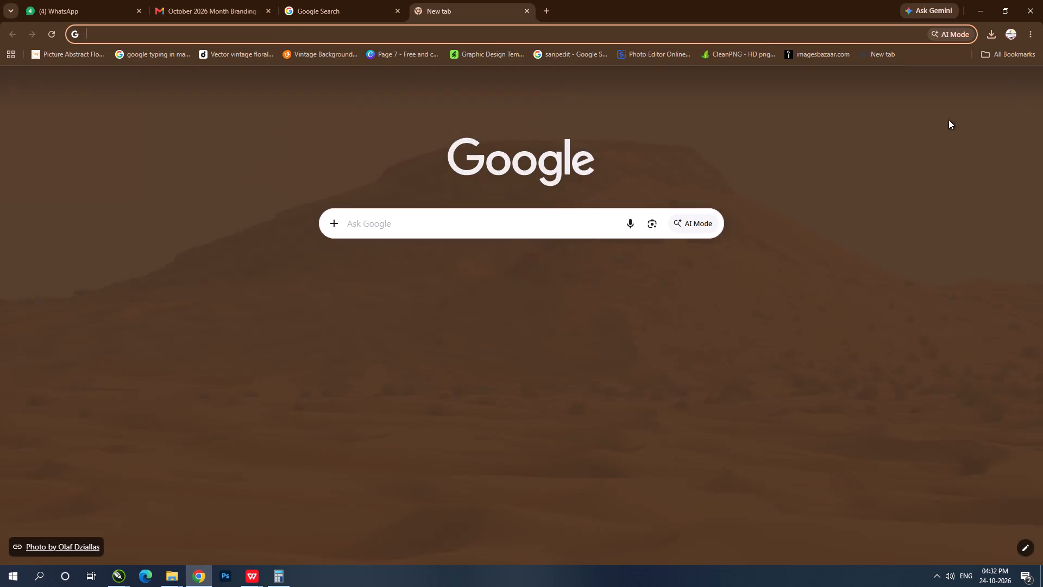
left_click(970, 83)
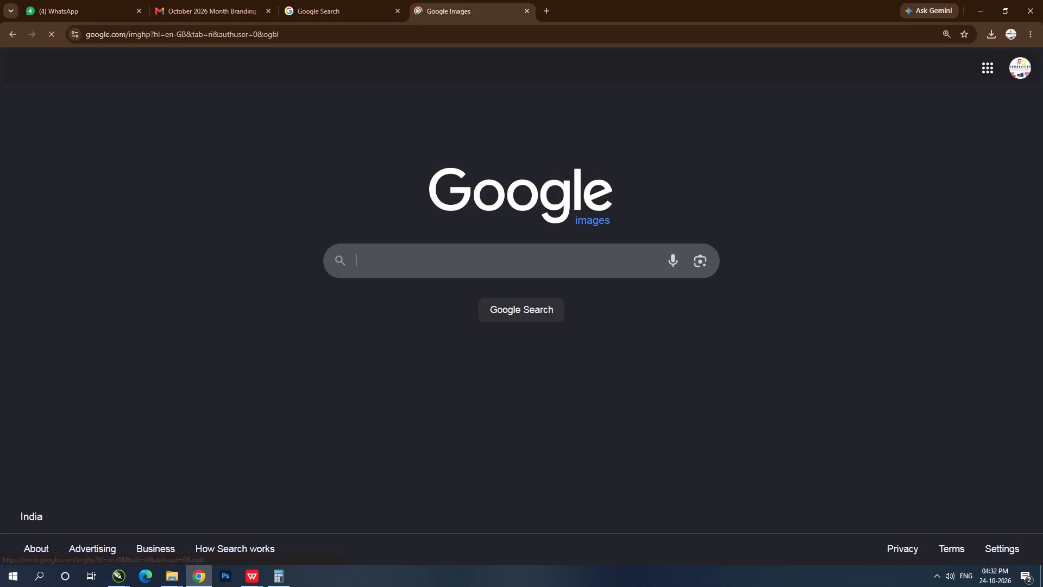
left_click(447, 260)
type("20")
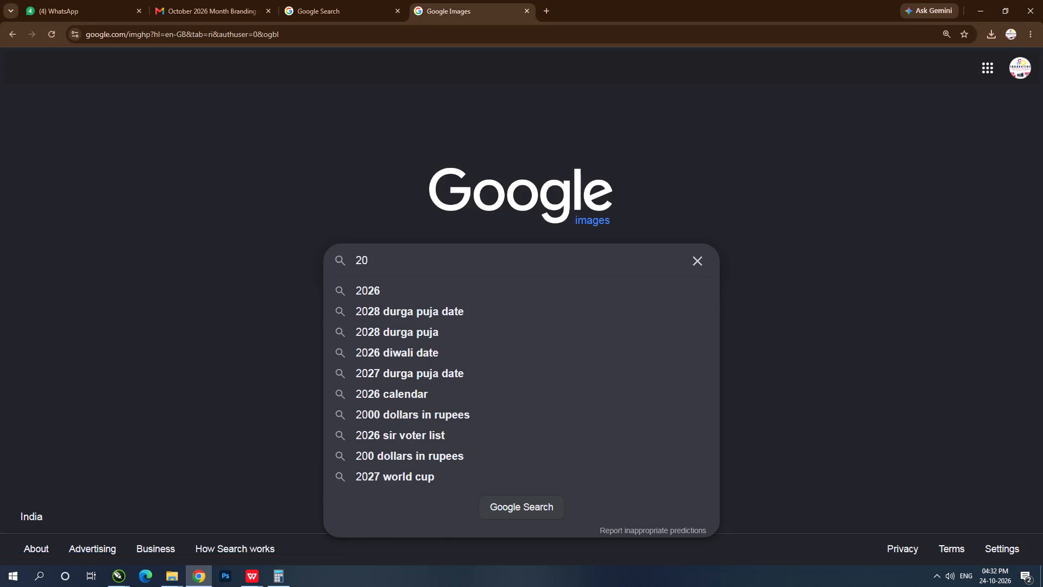
key("space")
type("year")
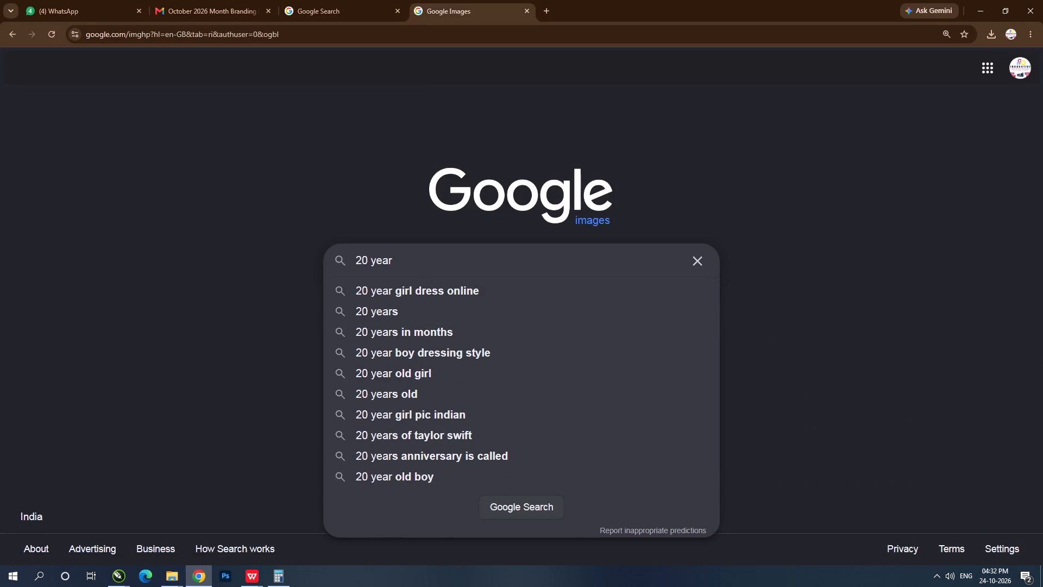
key("space")
type("logo")
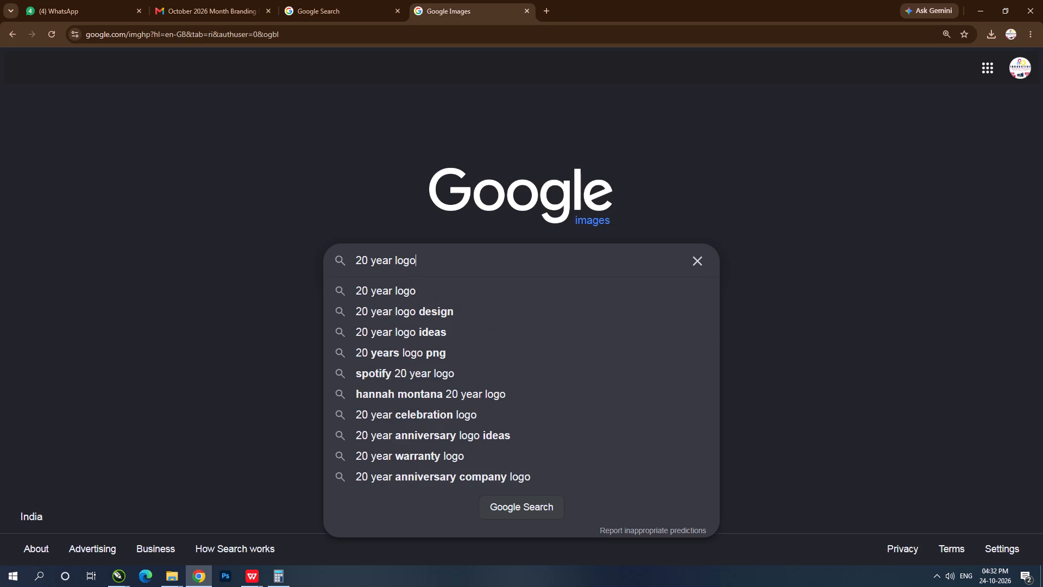
key("Return")
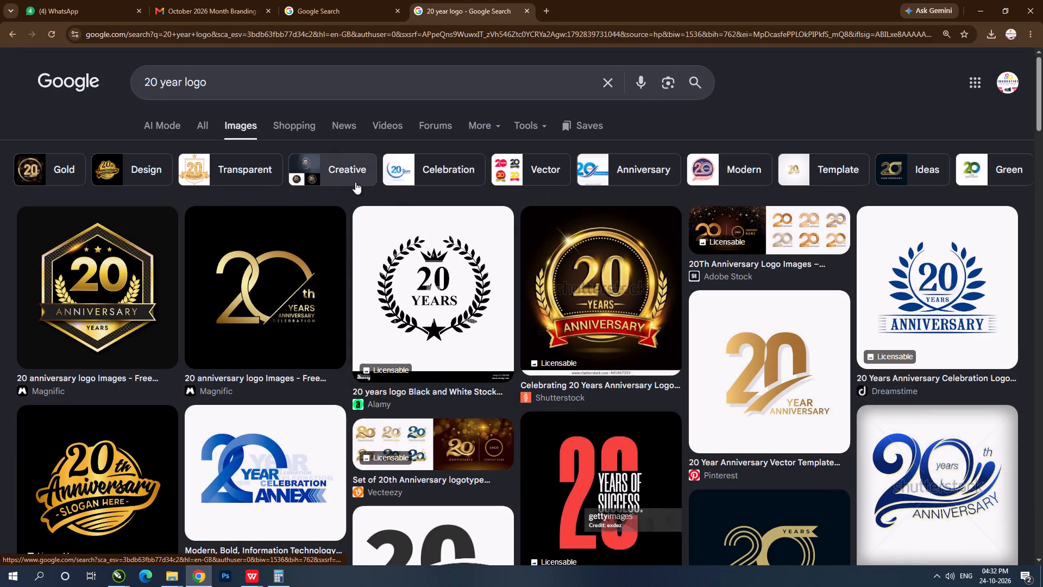
Refine the image search to "20 year celebration logo" and open the golden 20 years celebration seal with red ribbon.
left_click(183, 80)
key("space")
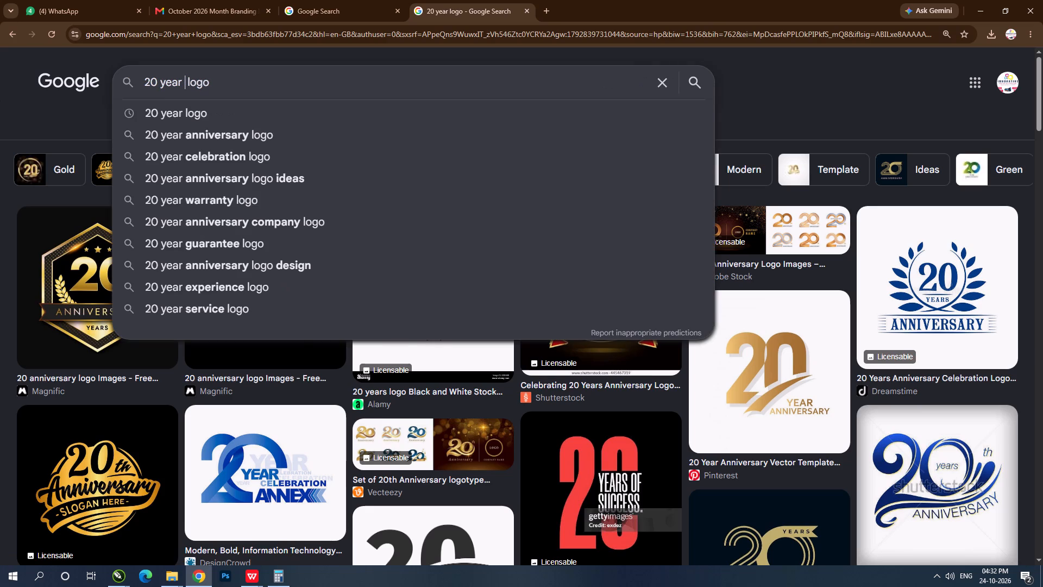
type("cele")
key("Down")
key("Return")
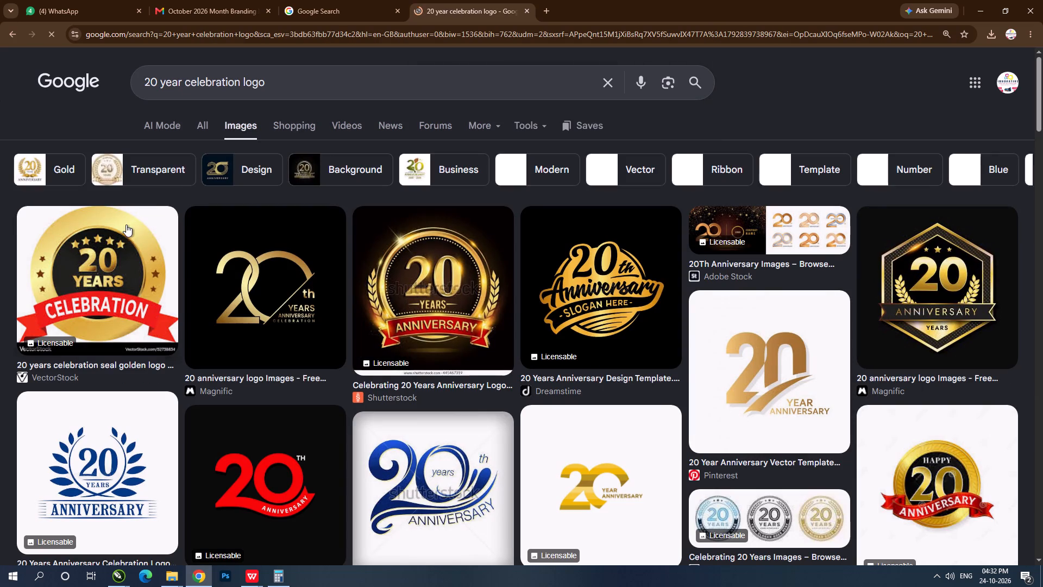
left_click(111, 253)
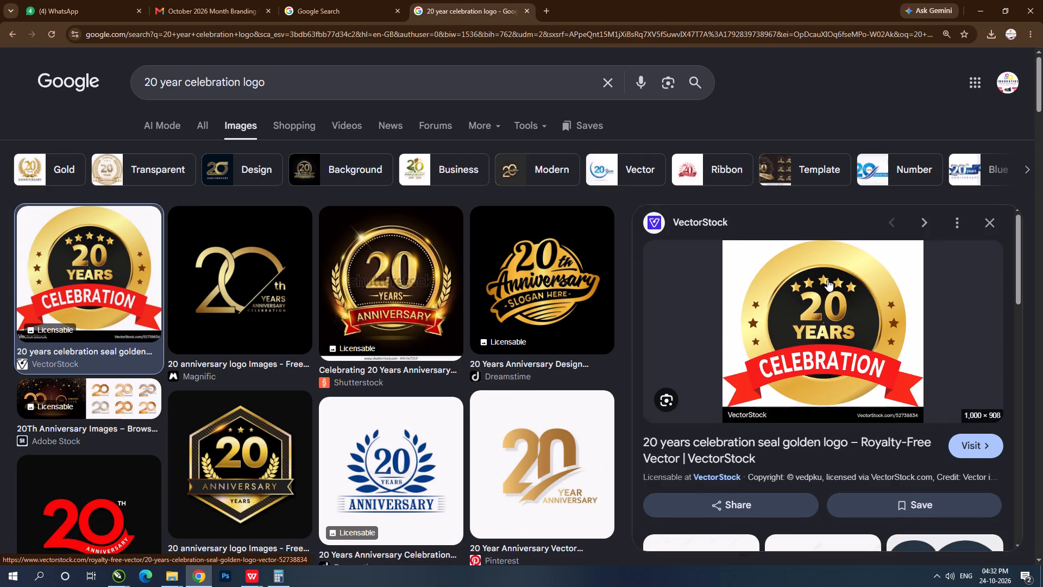
Launch Adobe Photoshop 2024 and dismiss its startup message.
left_click(228, 578)
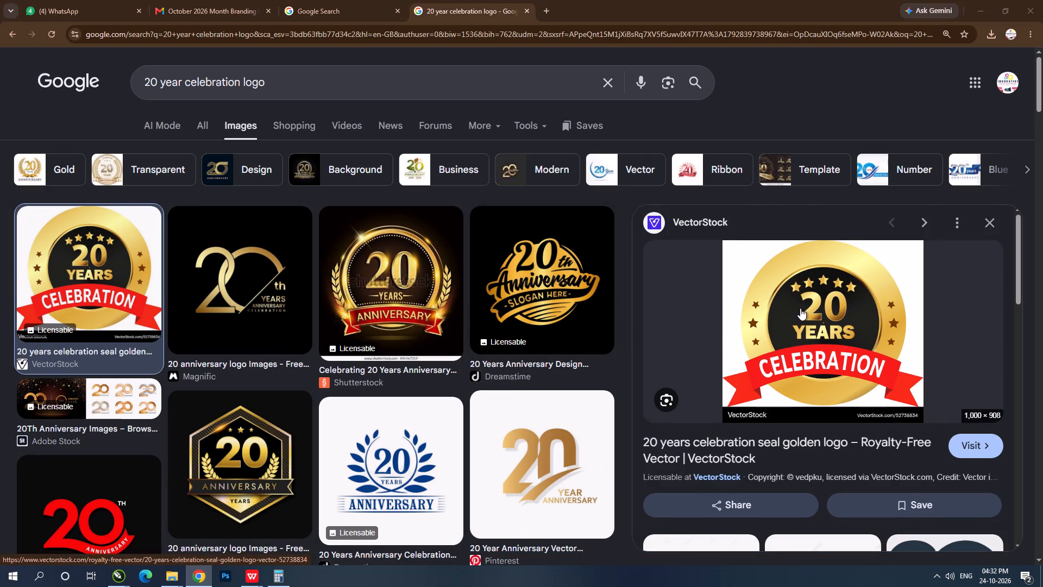
key("alt+Tab")
key("alt+Tab")
key("alt+Tab")
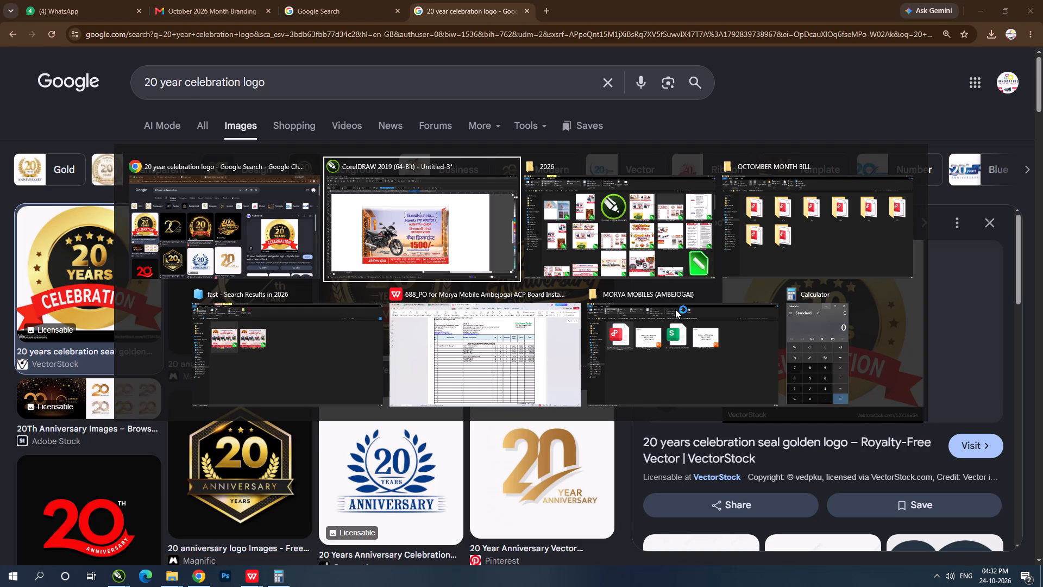
left_click(417, 232, "alt")
key("alt+Tab")
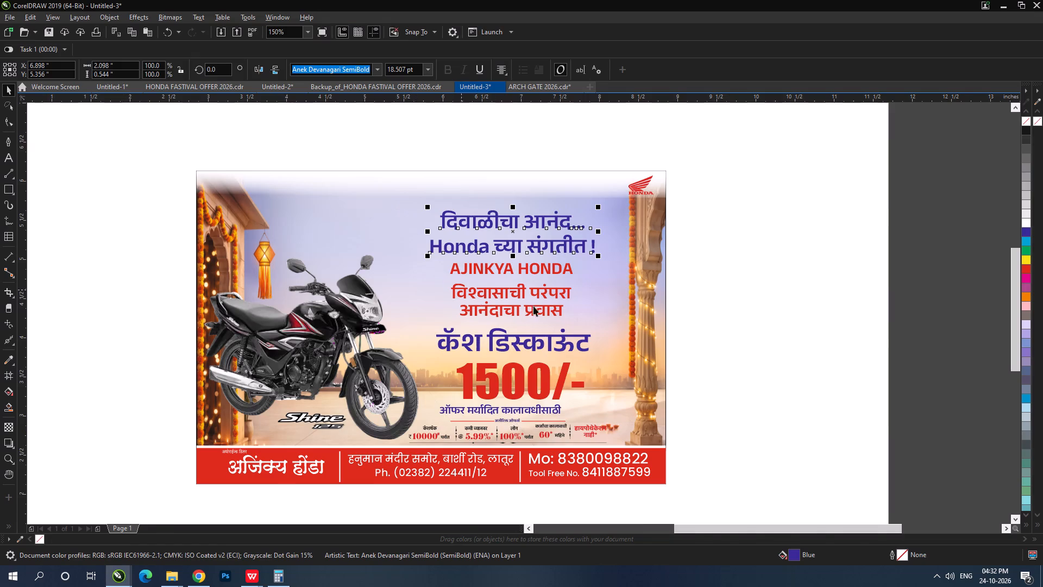
left_click(222, 574)
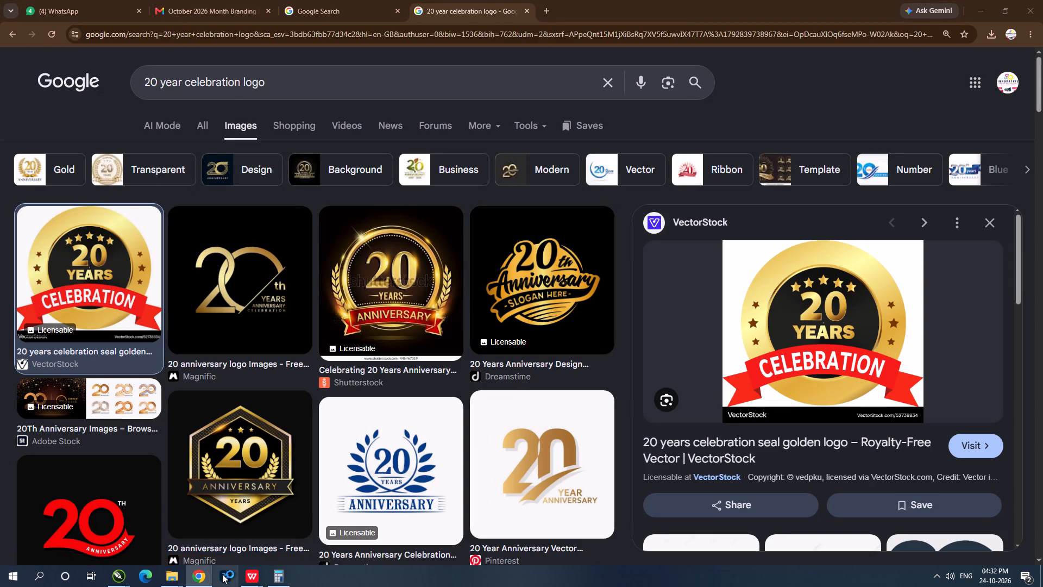
left_click(978, 10)
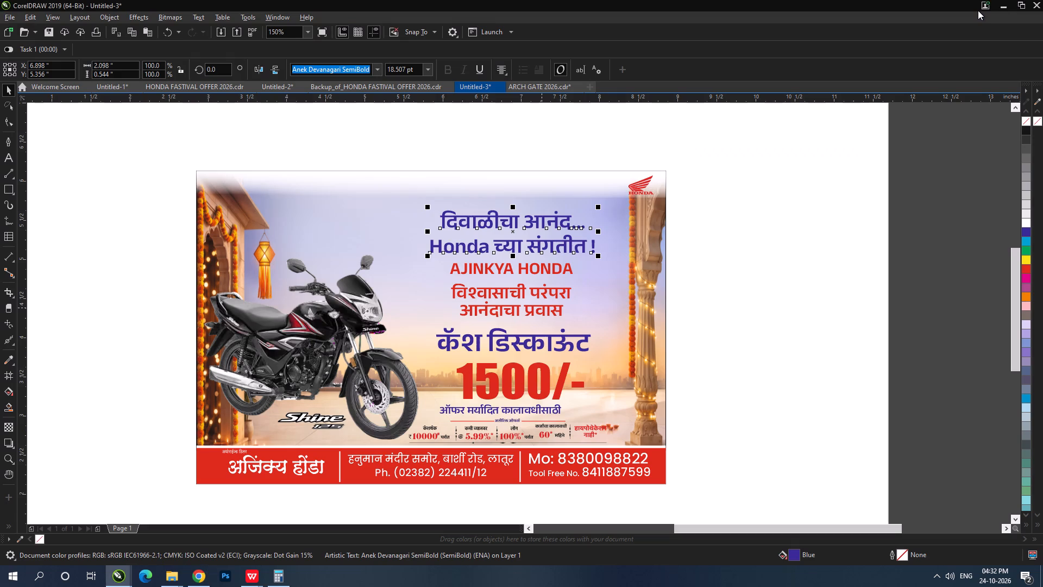
key("alt+Tab")
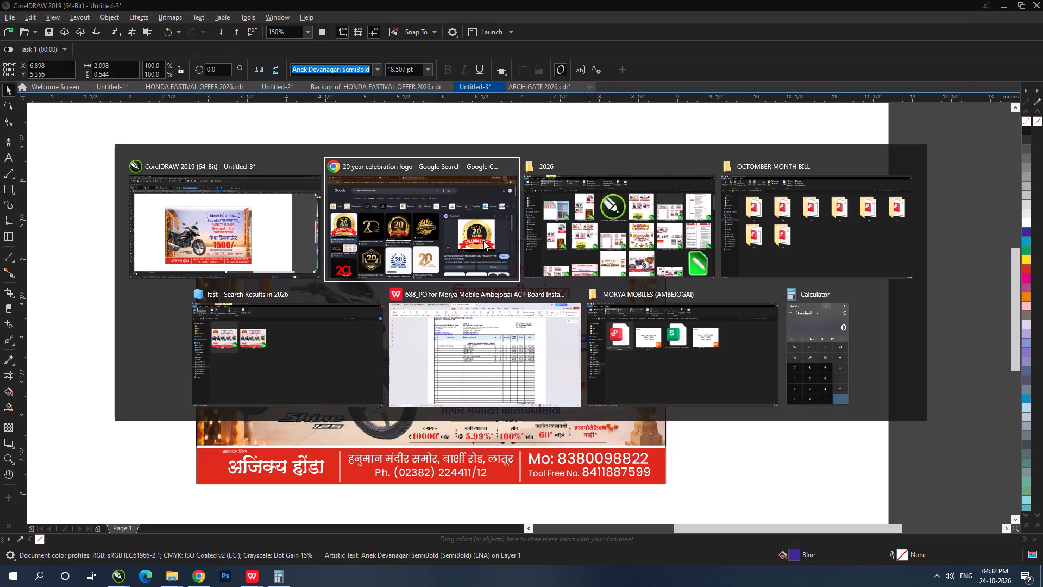
left_click(418, 226, "alt")
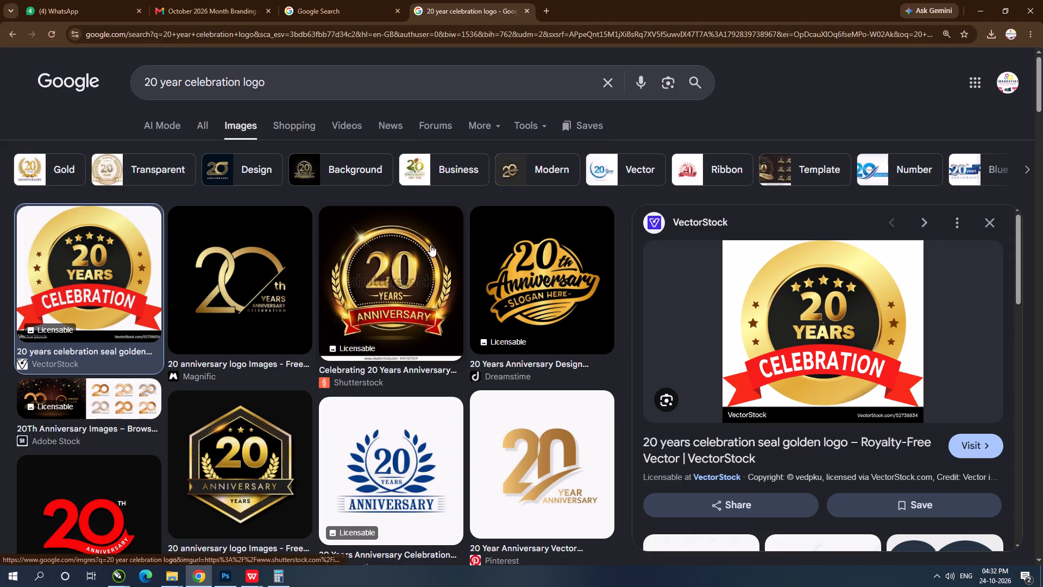
key("alt+Tab")
key("alt+Tab")
key("alt+Tab")
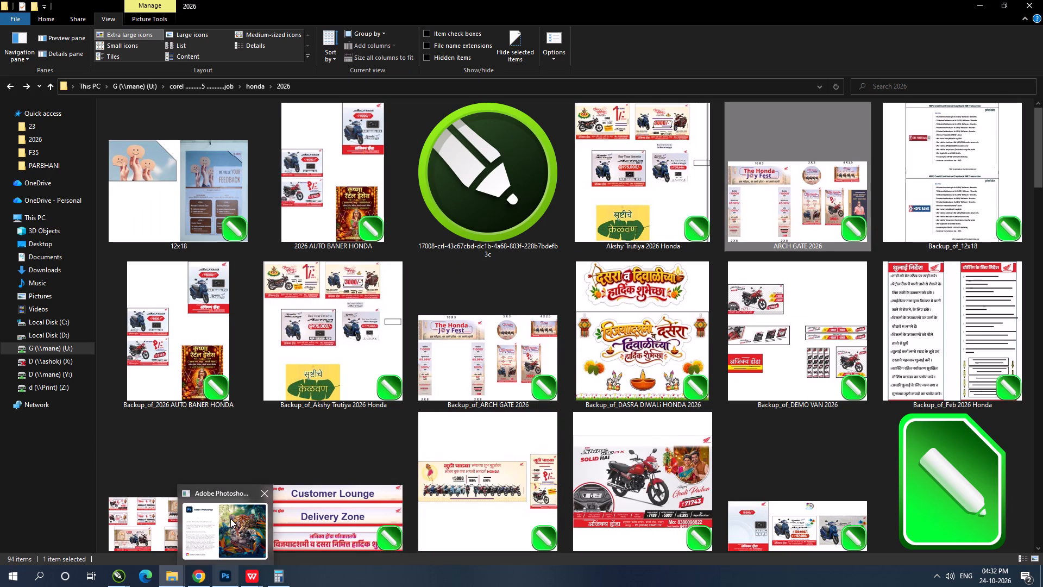
left_click(230, 519)
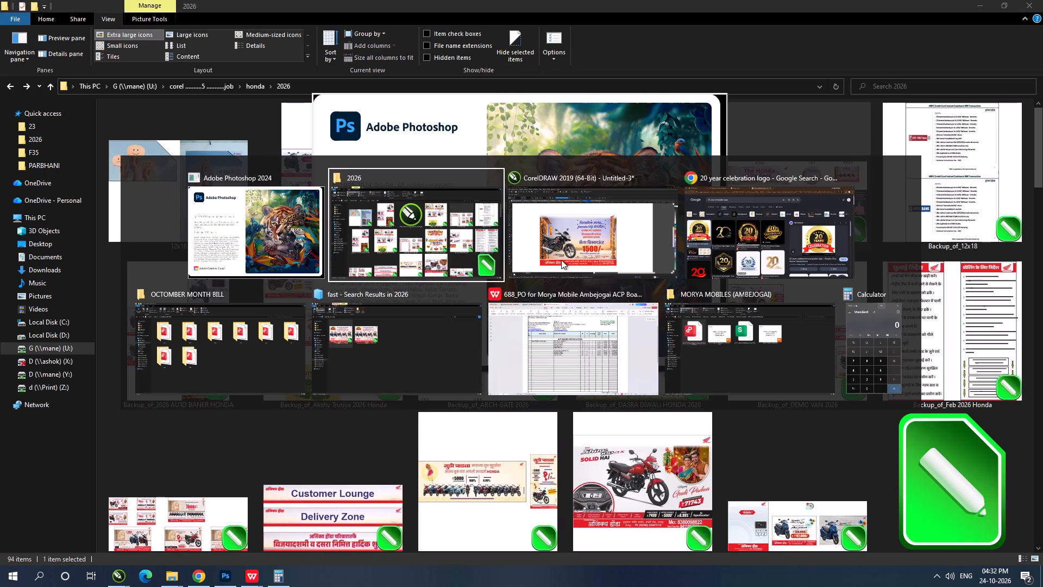
left_click(803, 353)
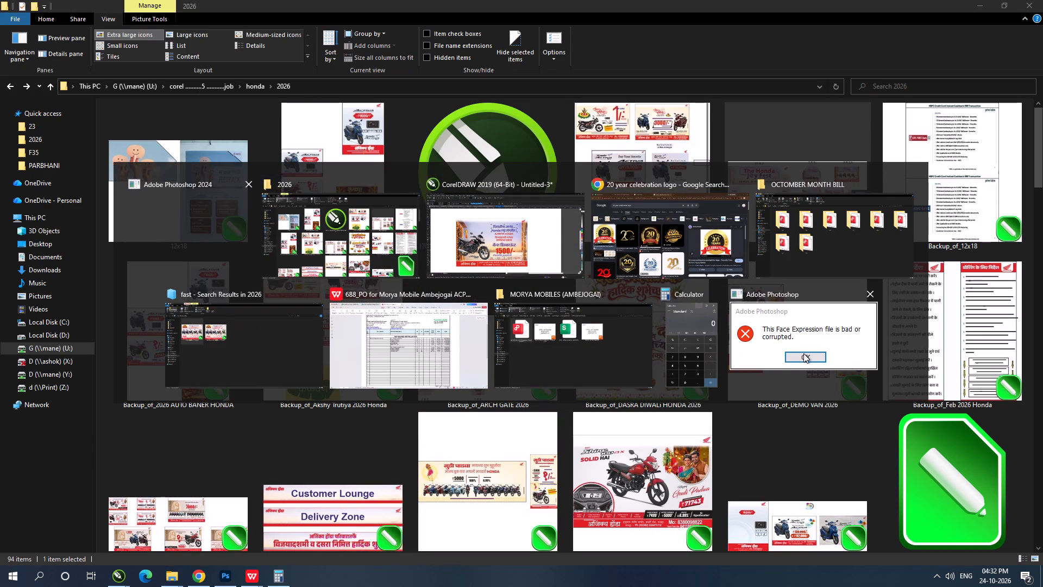
left_click(461, 222)
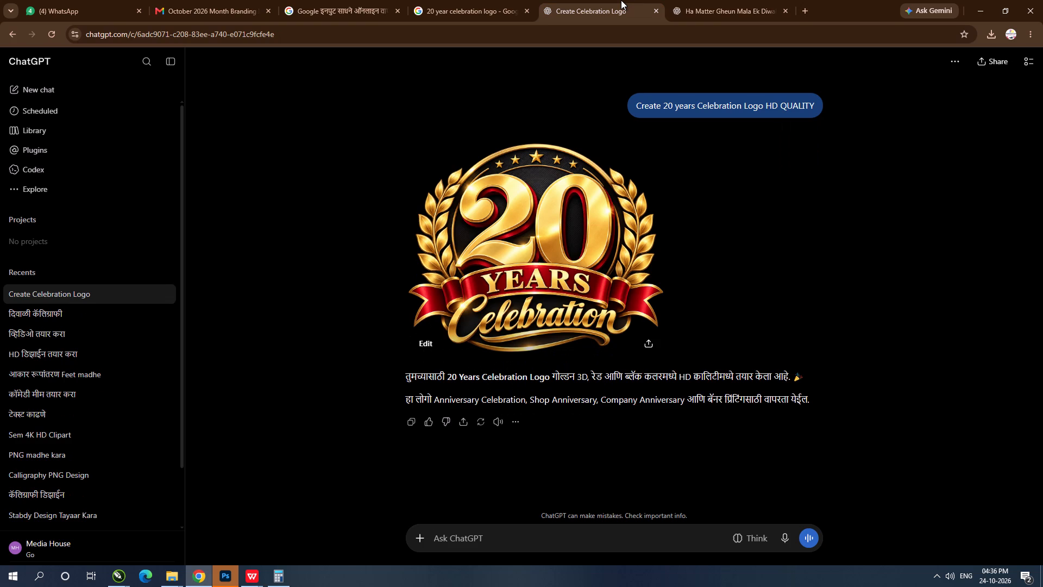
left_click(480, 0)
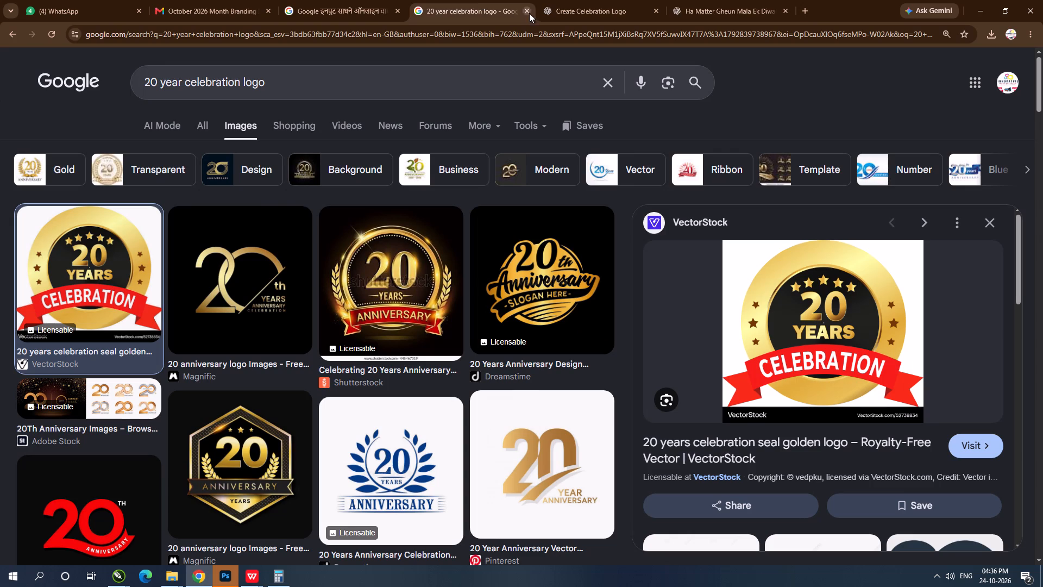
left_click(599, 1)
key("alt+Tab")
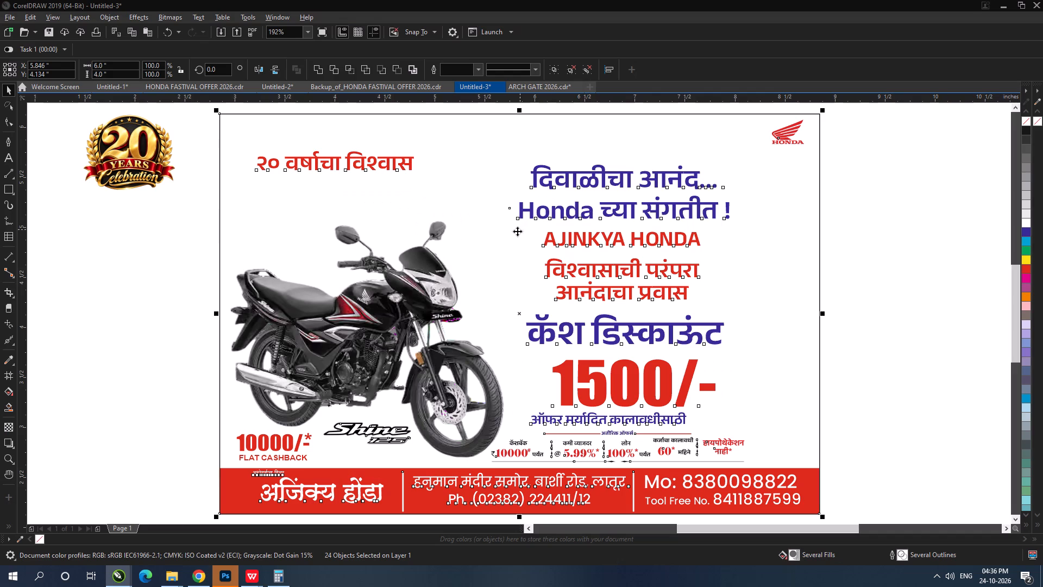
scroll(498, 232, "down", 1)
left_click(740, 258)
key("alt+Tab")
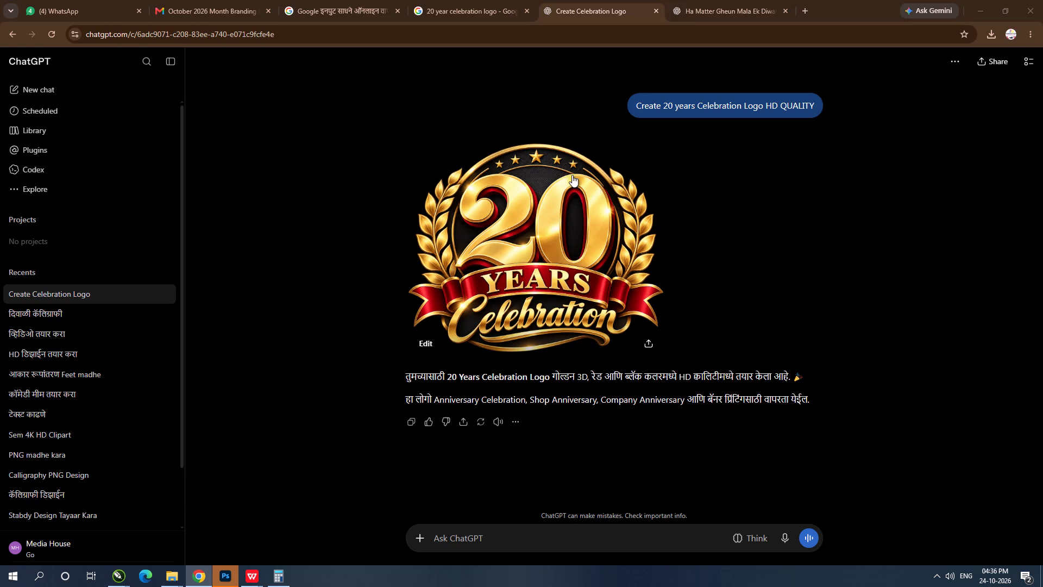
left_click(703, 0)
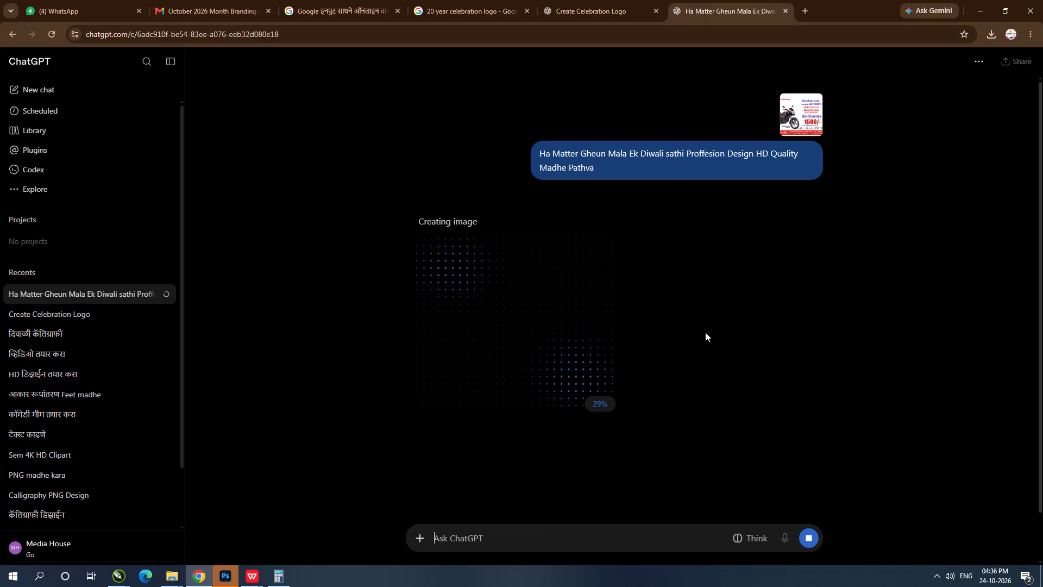
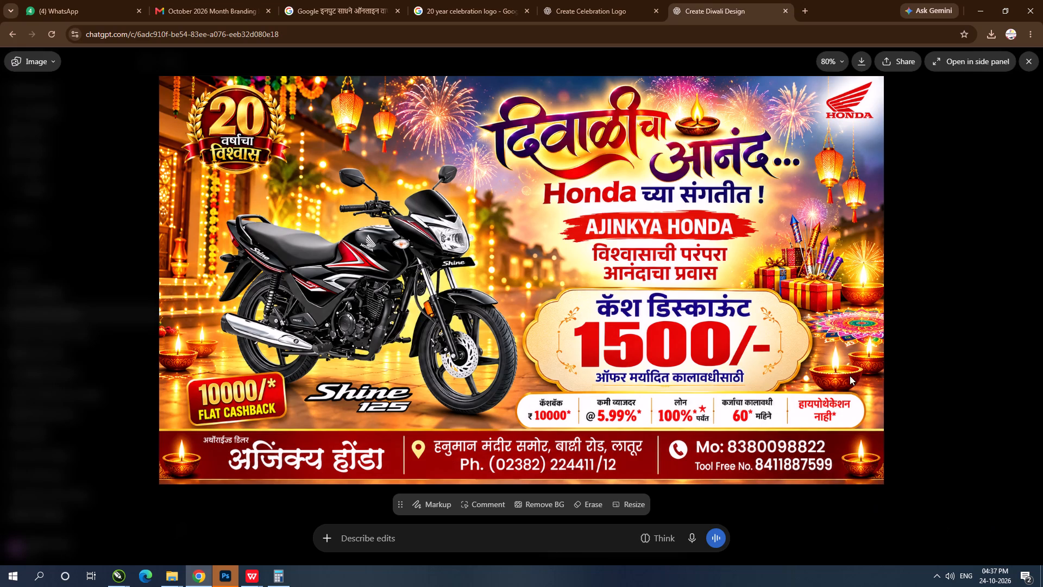
Copy the ChatGPT-generated Diwali poster image, switch to CorelDRAW and paste it onto a new page 2.
right_click(622, 198)
left_click(673, 241)
key("alt+Tab")
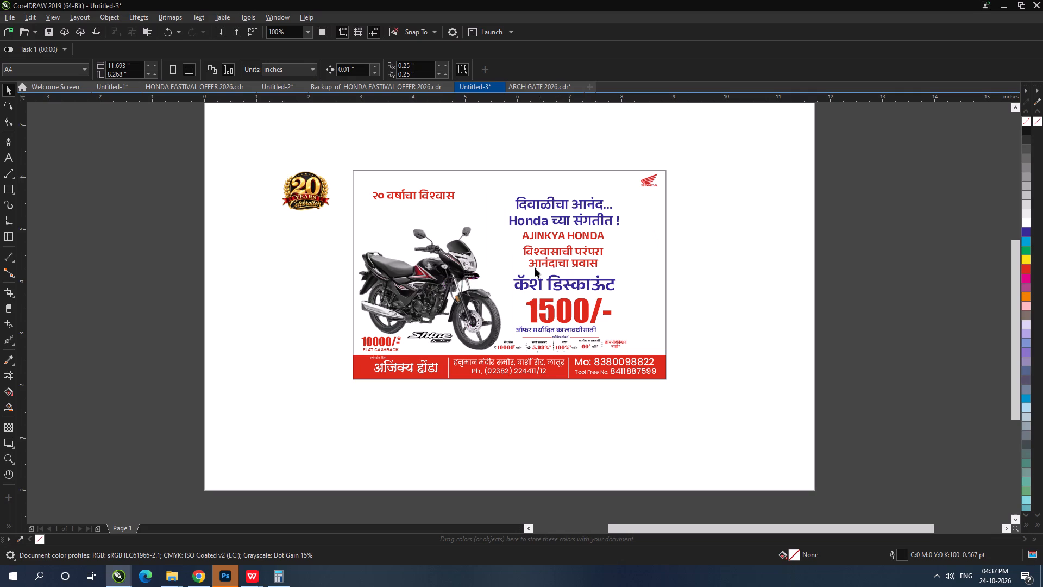
left_click(764, 295)
key("Page_Down")
key("Return")
key("ctrl+v")
Scale the pasted poster image down proportionally to about 10.28 x 5.79 inches so it fits within the page.
scroll(557, 341, "down", 1)
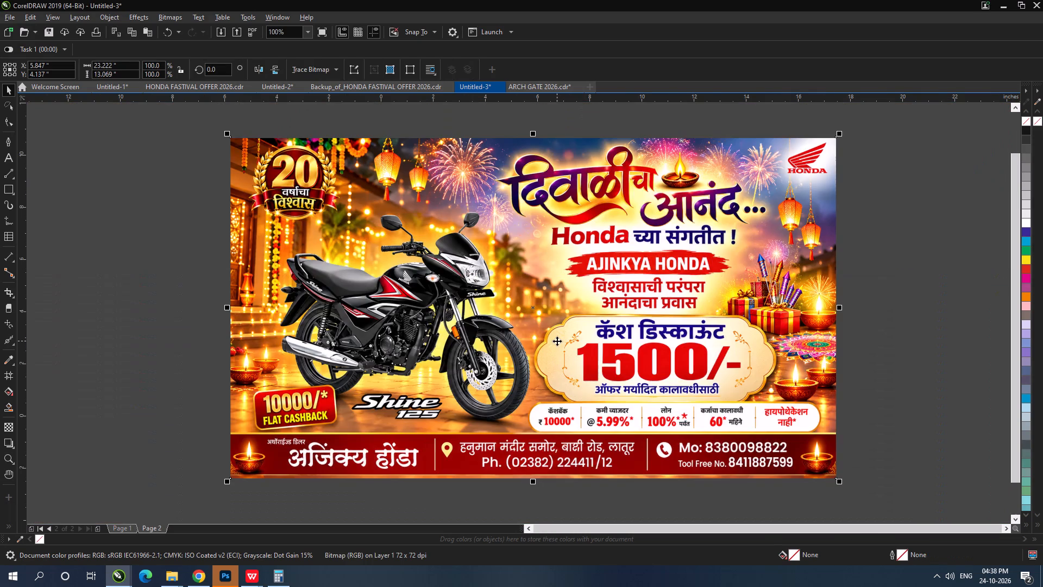
left_click_drag(840, 131, 700, 197)
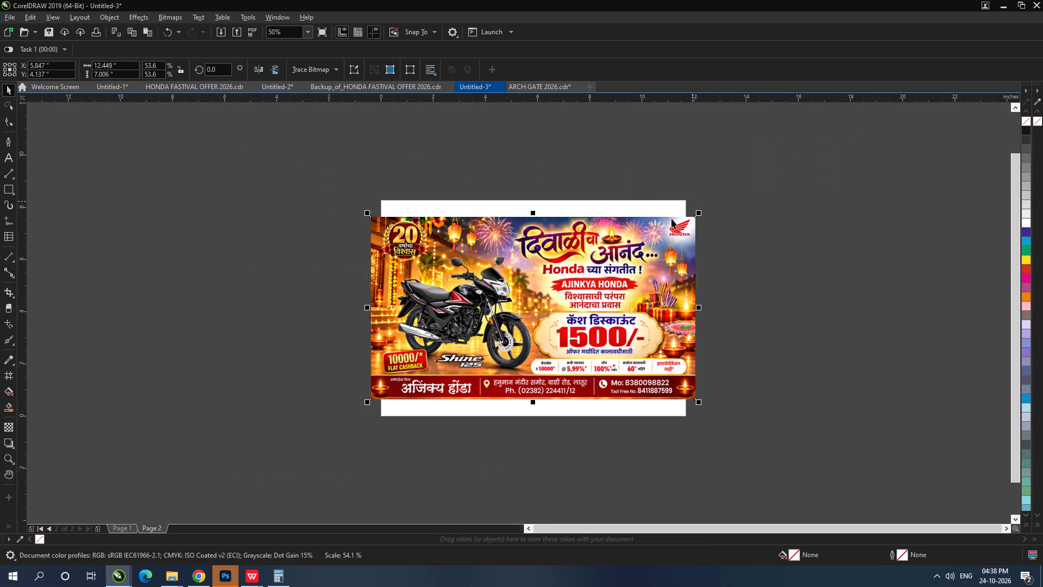
left_click_drag(699, 212, 670, 222)
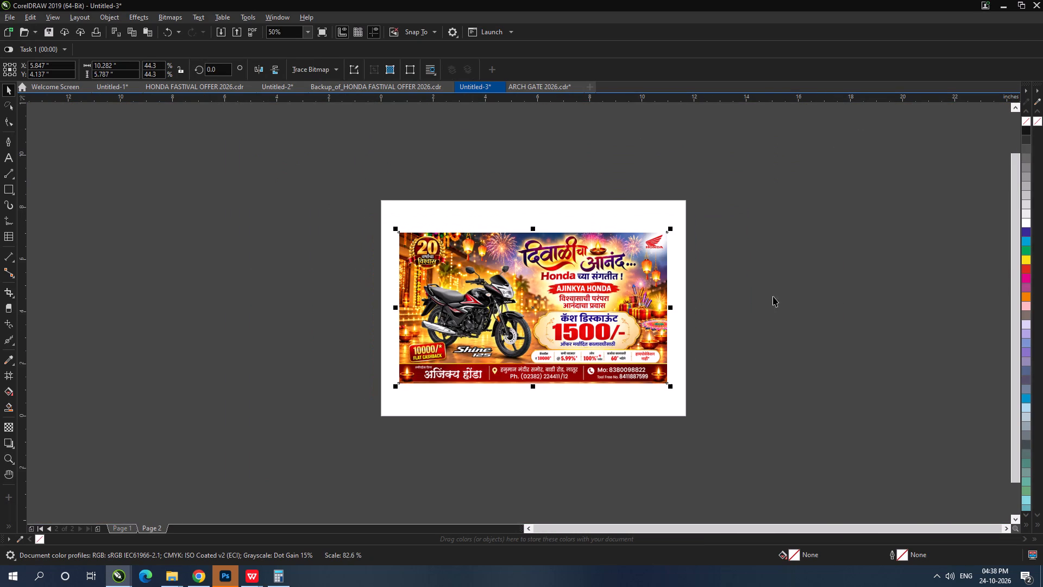
left_click(773, 296)
Zoom to the resized poster image and examine the design in a full-screen preview.
left_click(543, 303)
key("shift+F2")
key("F9")
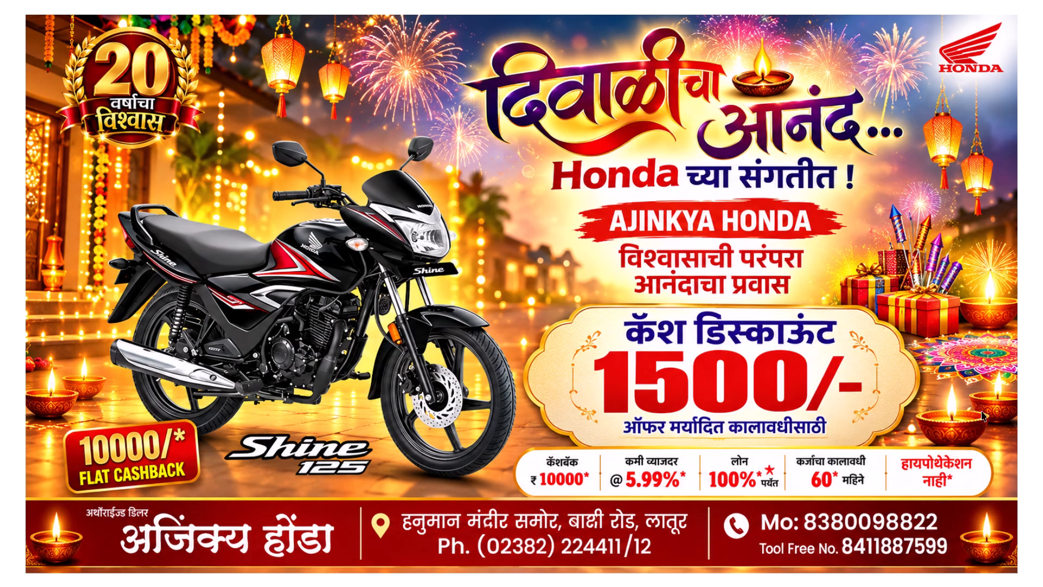
left_click(627, 269)
scroll(543, 278, "down", 1)
left_click(813, 344)
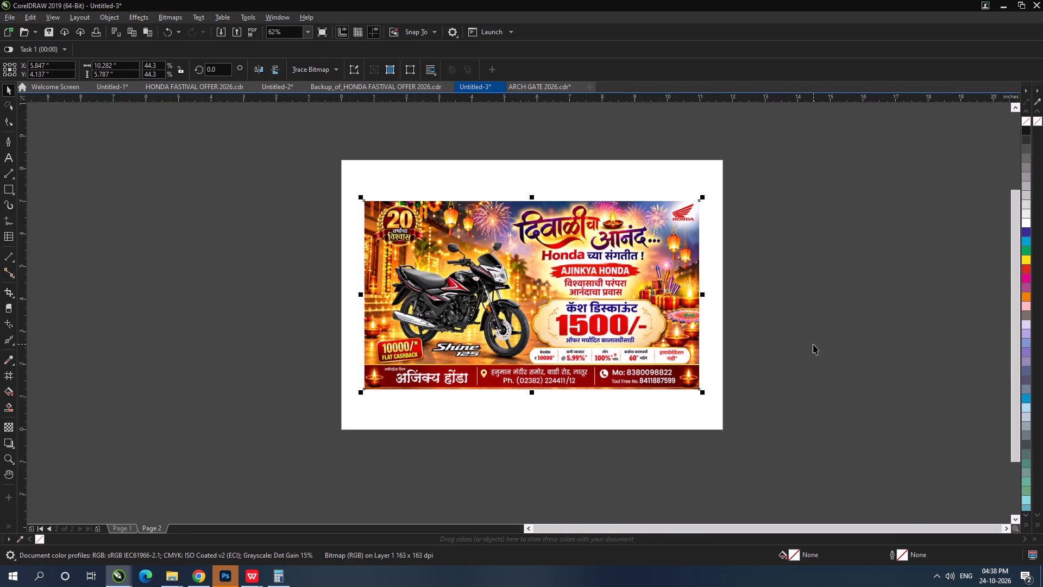
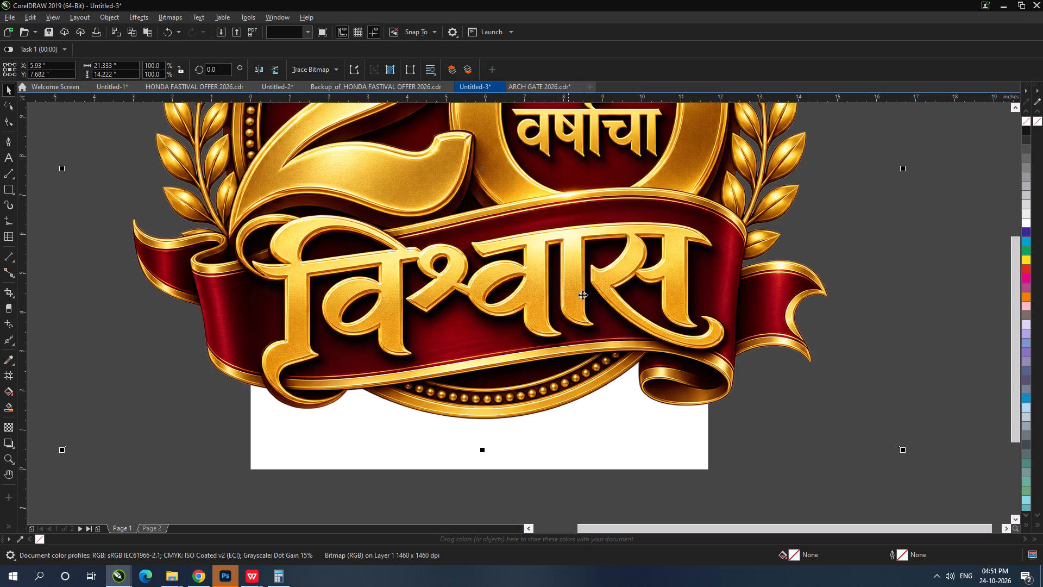
left_click_drag(905, 451, 536, 196)
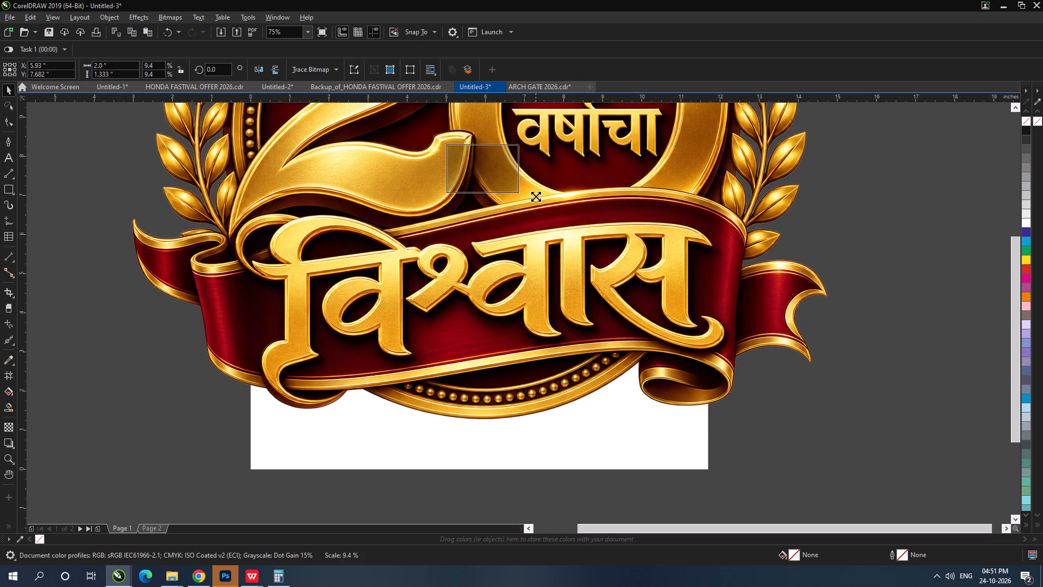
left_click_drag(536, 196, 530, 193)
left_click_drag(486, 172, 399, 205)
Delete the old English 20-year emblem beside the poster and the red "२० वर्षाचा विश्वास" text above the motorcycle.
left_click(302, 236)
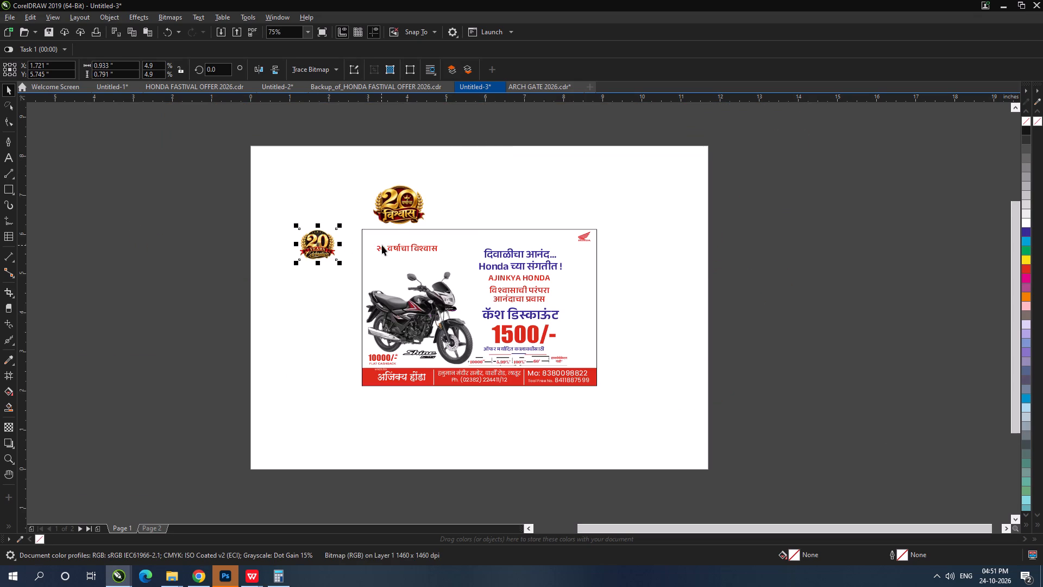
key("Delete")
left_click(406, 248)
key("Delete")
Scale the new 20-year trust logo to about 1.23 x 0.82 in and place it in the poster's upper-left corner.
left_click(397, 208)
left_click_drag(401, 206, 398, 236)
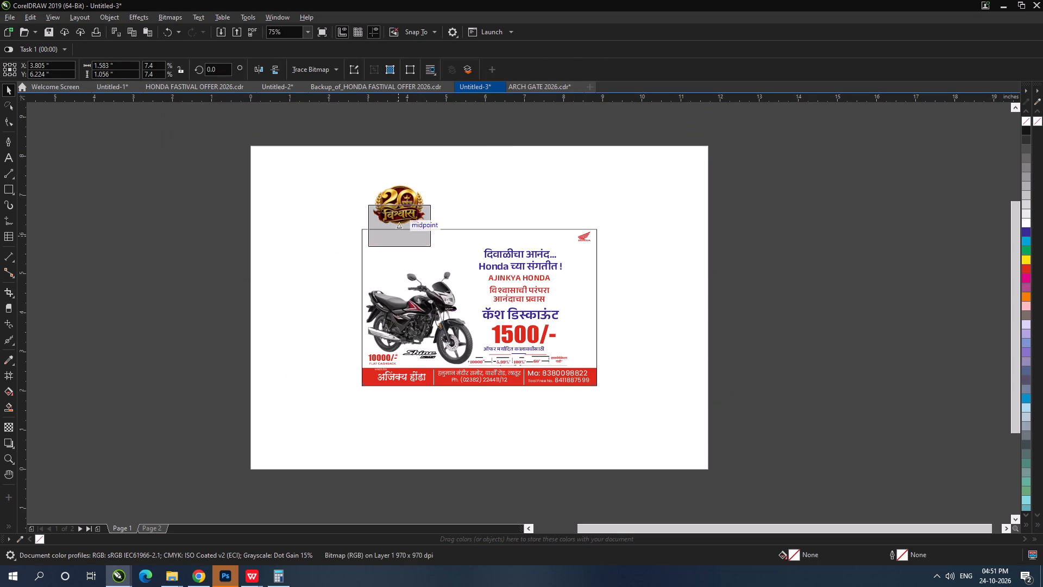
left_click_drag(398, 236, 400, 255)
scroll(424, 263, "up", 2)
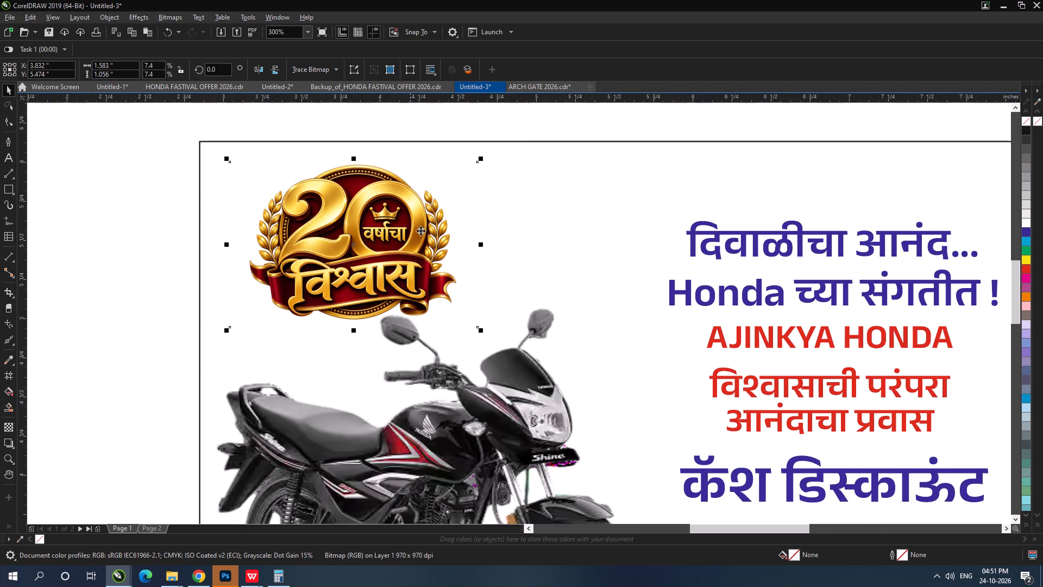
left_click_drag(482, 160, 455, 176)
left_click_drag(381, 239, 334, 227)
right_click(332, 226)
left_click_drag(332, 226, 325, 223)
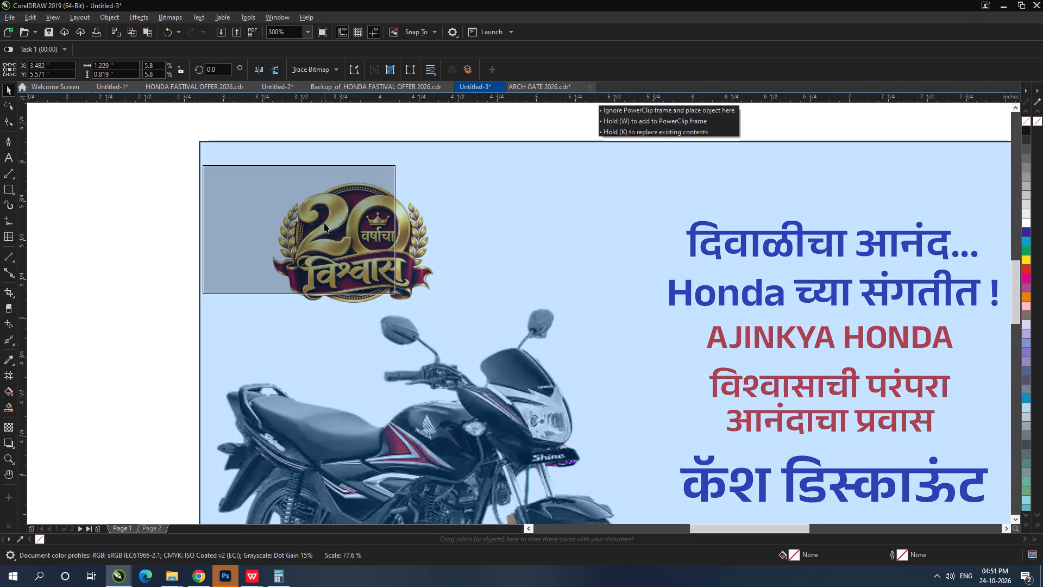
Trim the logo bitmap's empty side margins by moving its edge nodes inward to about 1.09 in wide, and shift it slightly up.
left_click(9, 122)
left_click_drag(146, 135, 288, 348)
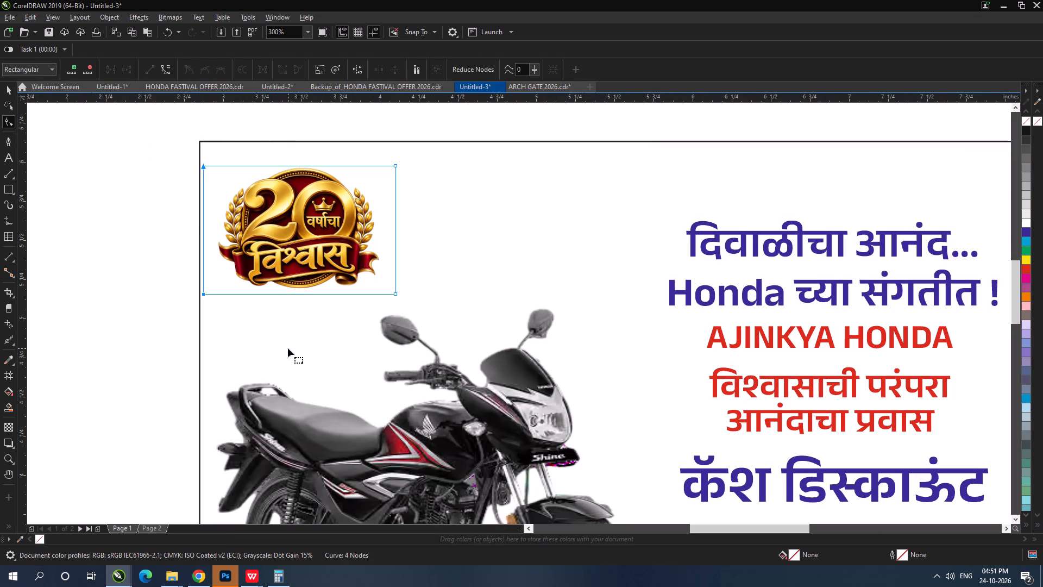
key("Right")
key("Right")
key("Right")
key("Right")
key("Right")
key("Right")
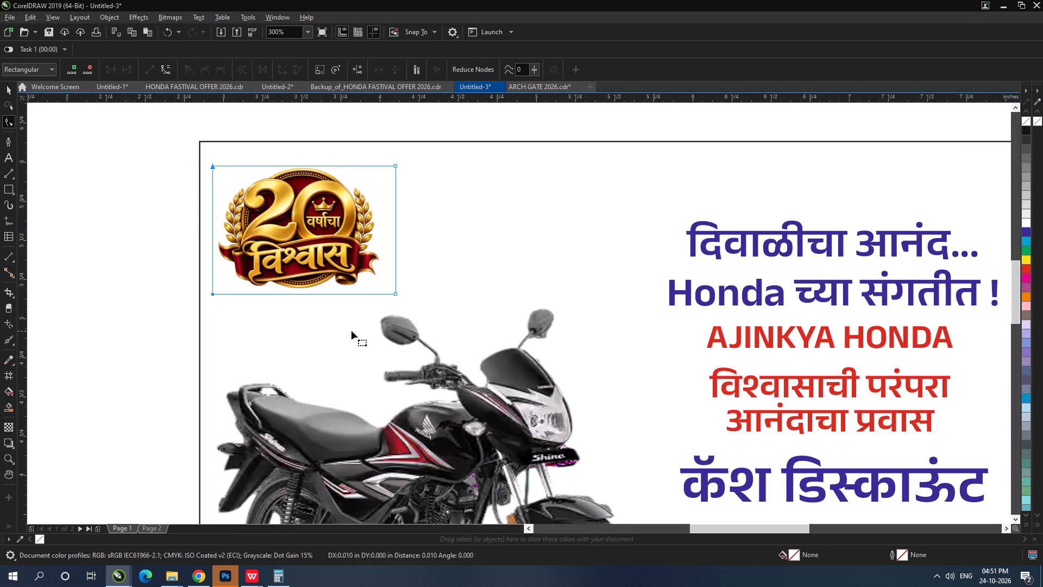
left_click_drag(449, 325, 347, 127)
key("Left")
key("Left")
key("Left")
key("Left")
key("Left")
key("Left")
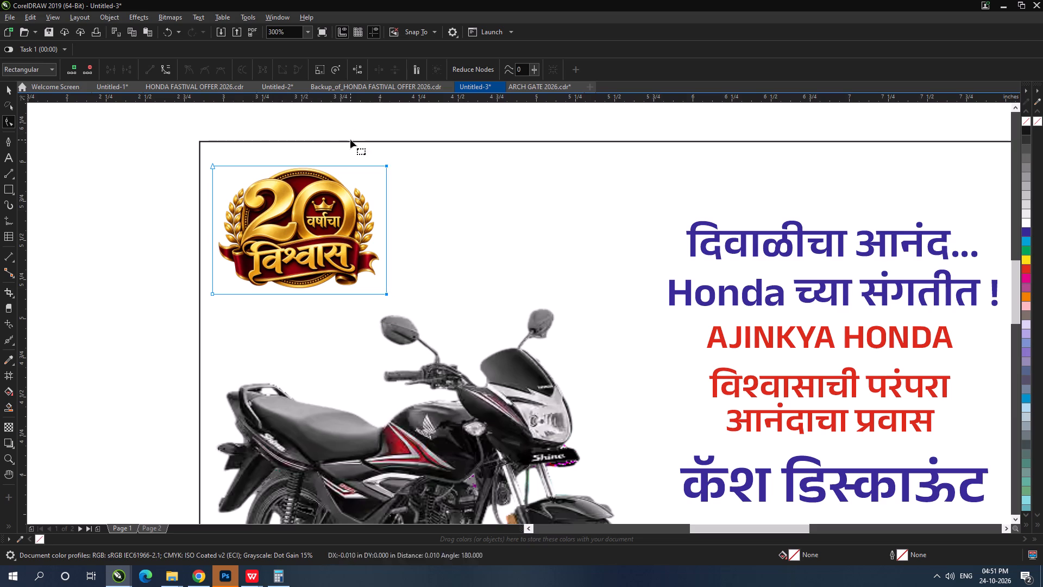
key("Left")
key("Left")
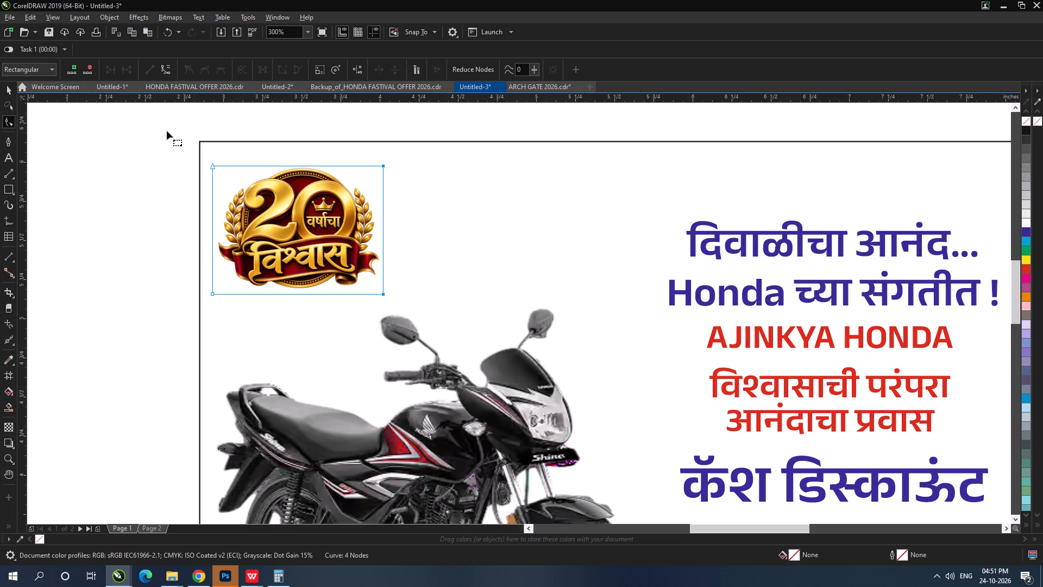
left_click(9, 93)
left_click_drag(299, 214, 299, 205)
left_click(501, 189)
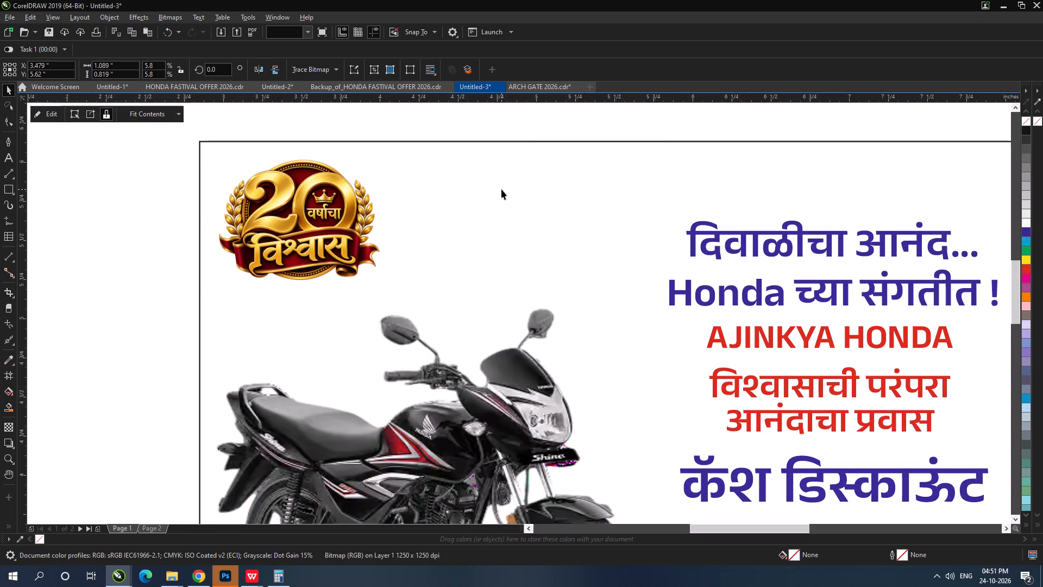
Bring the Diwali headline, AJINKYA HONDA, "विश्वासाची परंपरा" tagline and "कॅश डिस्काऊंट" texts to the front of the page.
key("shift+F2")
left_click(919, 292)
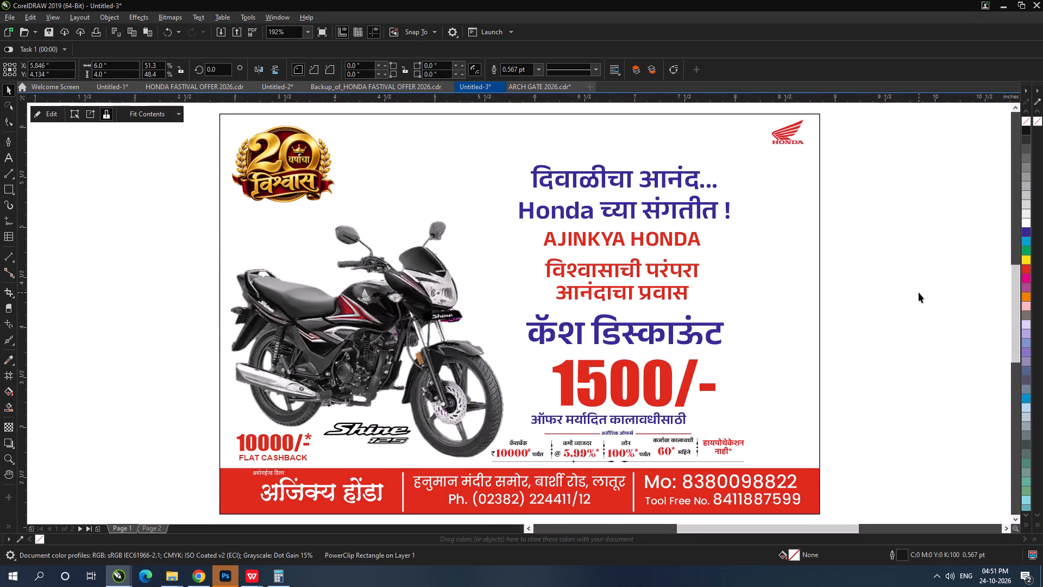
left_click(664, 198)
left_click(667, 200)
left_click(671, 207)
left_click(679, 213)
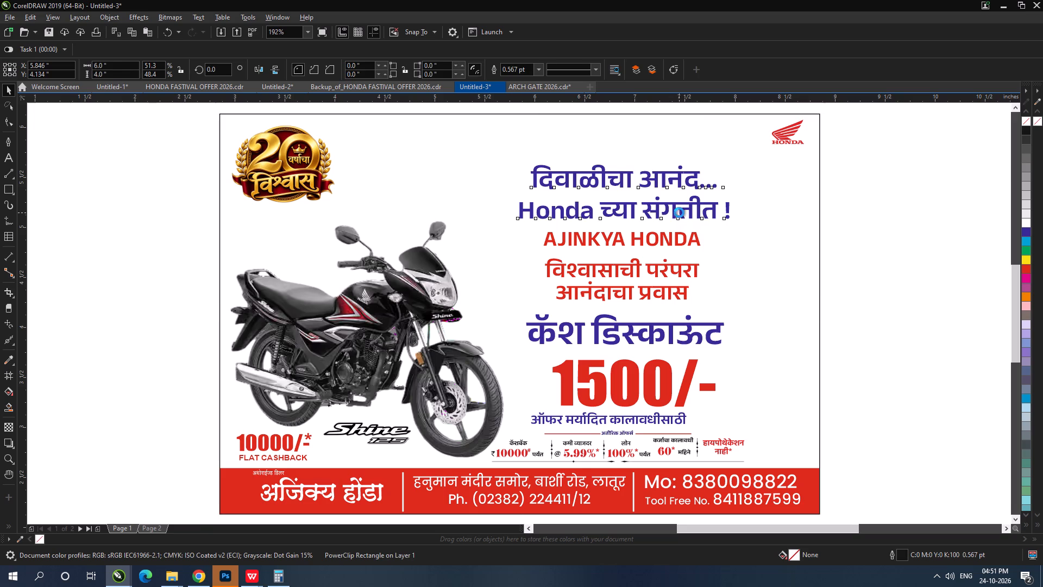
left_click_drag(933, 375, 475, 145)
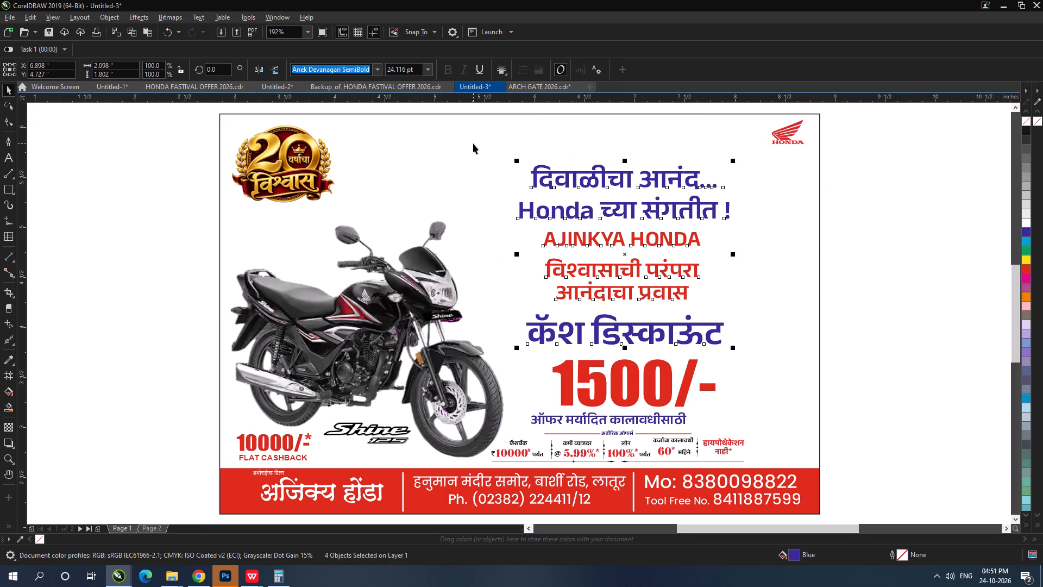
key("ctrl+Home")
key("ctrl+Home")
key("ctrl+Home")
left_click(863, 420)
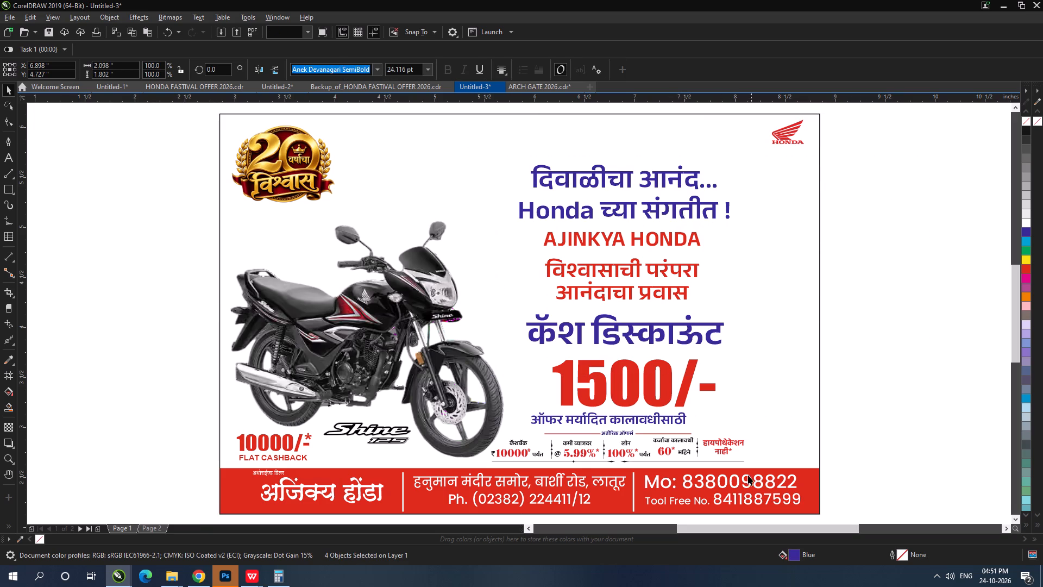
left_click(894, 391)
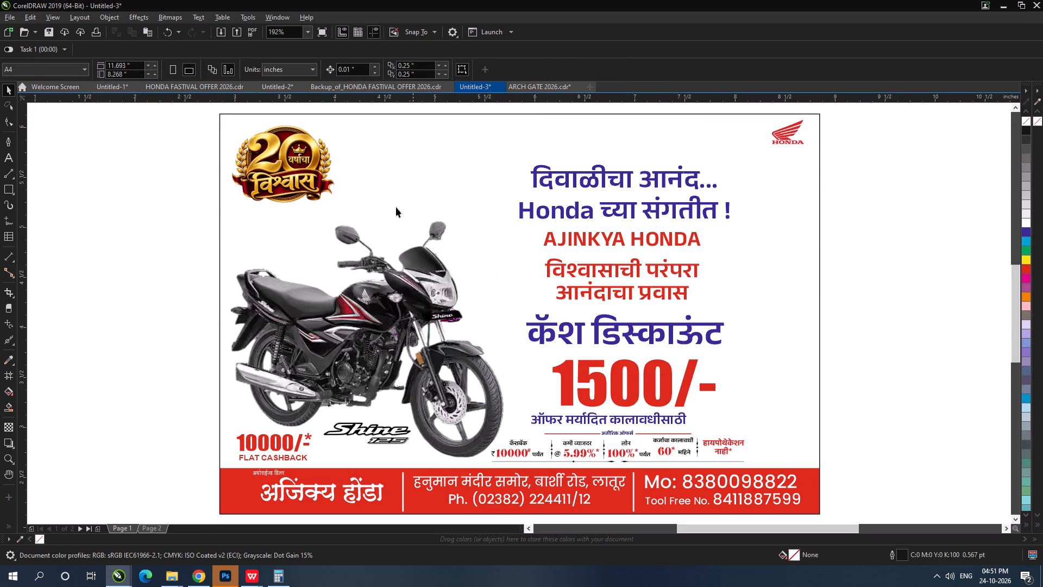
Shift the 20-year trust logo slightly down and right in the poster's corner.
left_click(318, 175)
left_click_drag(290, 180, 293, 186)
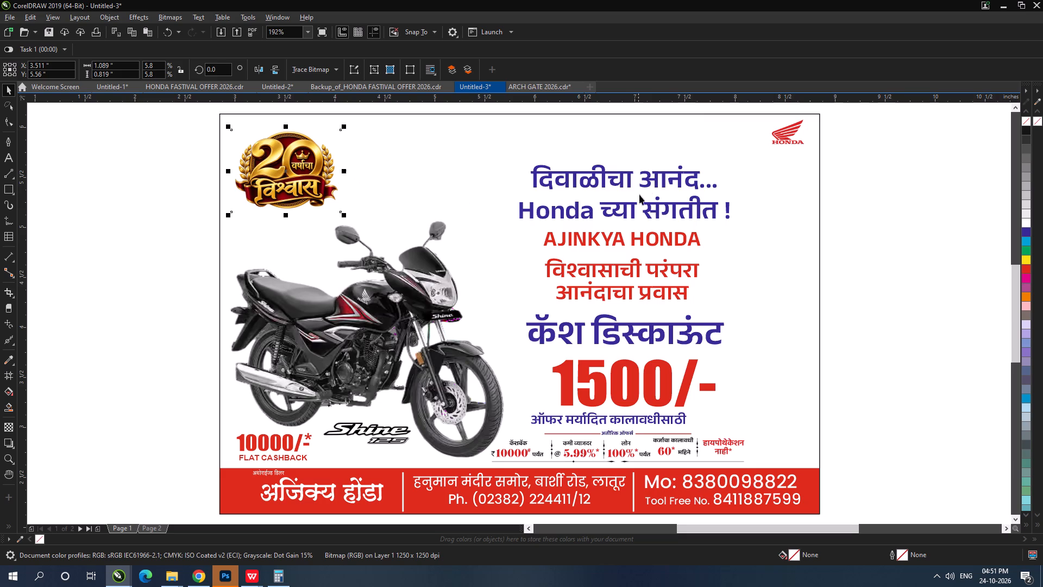
Join the two-line headline "दिवाळीचा आनंद... Honda च्या संगतीत !" into a single line and shift it left within the poster.
left_click(684, 179)
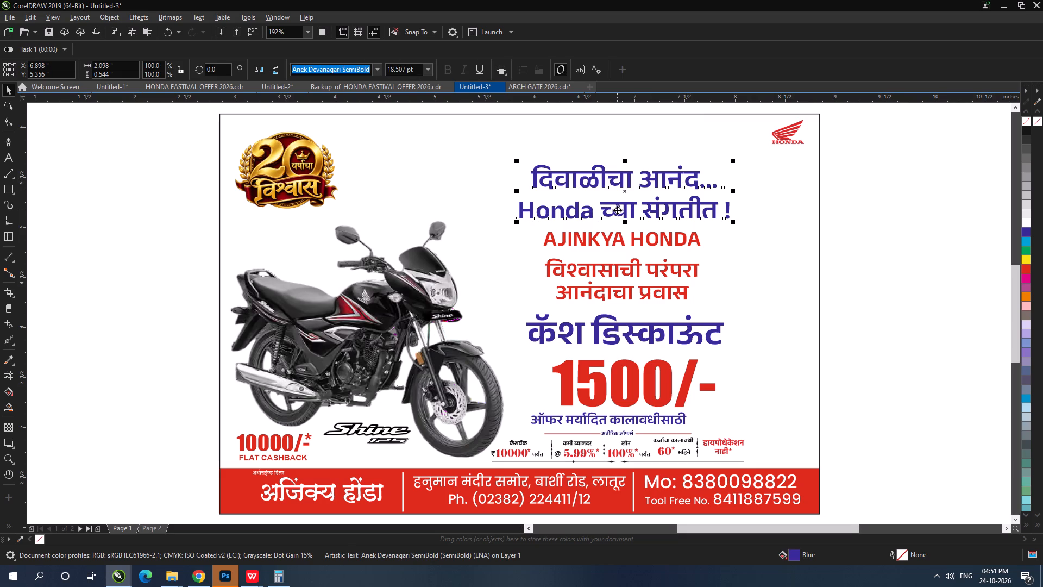
double_click(623, 208)
key("Home")
key("BackSpace")
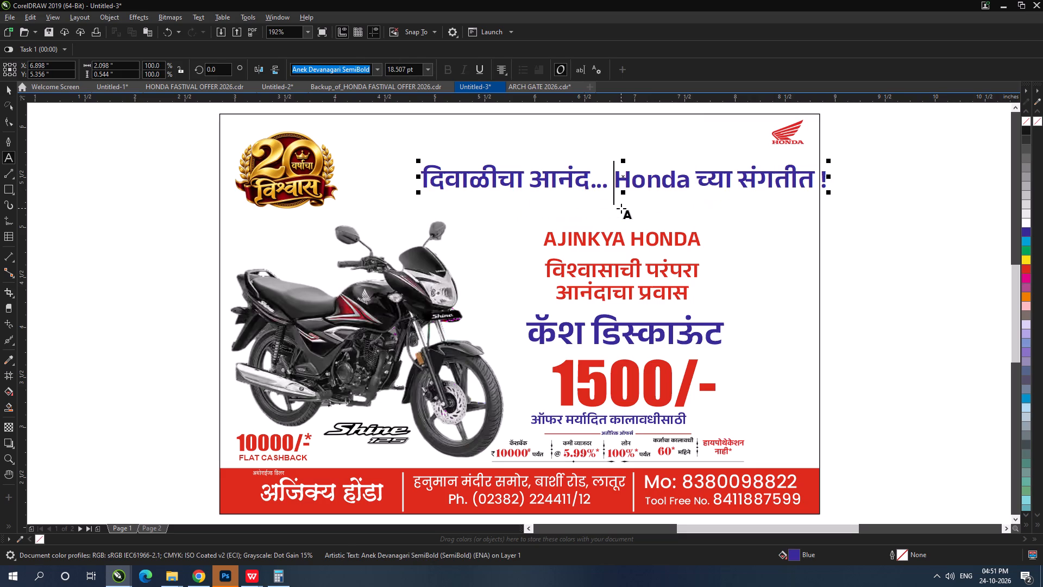
left_click(11, 88)
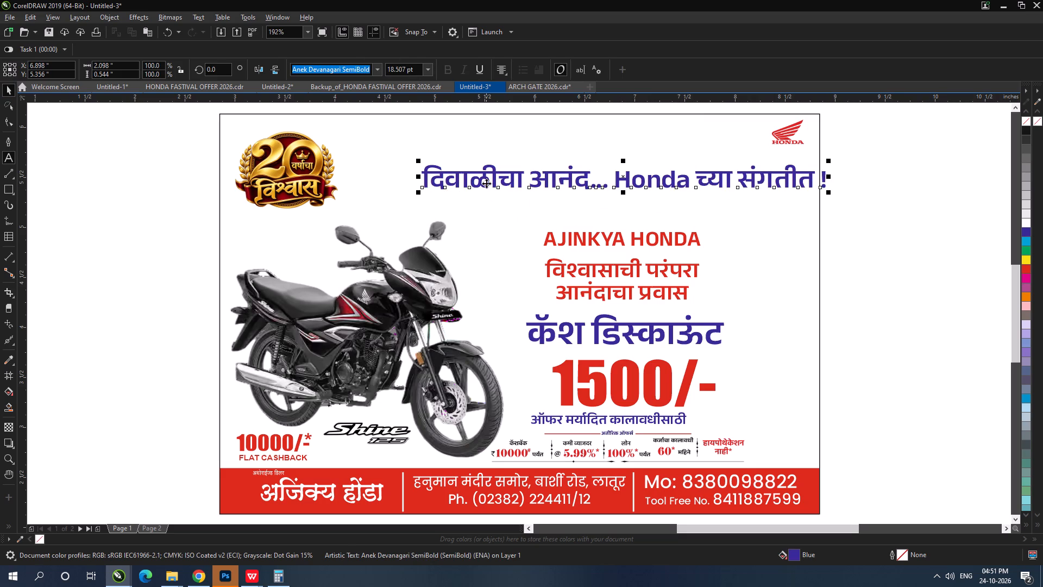
left_click_drag(485, 179, 417, 175)
Move the 20-year trust logo off the poster to the blank area on its left.
left_click(280, 168)
left_click_drag(295, 182, 104, 209)
Move the one-line Diwali headline a little higher and center it horizontally on the poster frame.
left_click(428, 167)
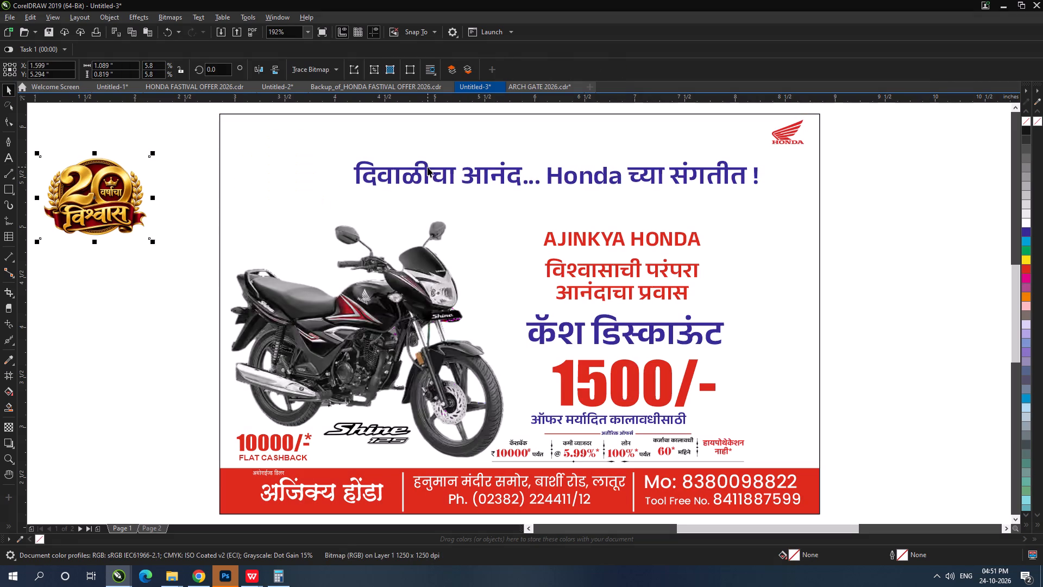
left_click_drag(450, 173, 403, 164)
left_click(778, 210, "shift")
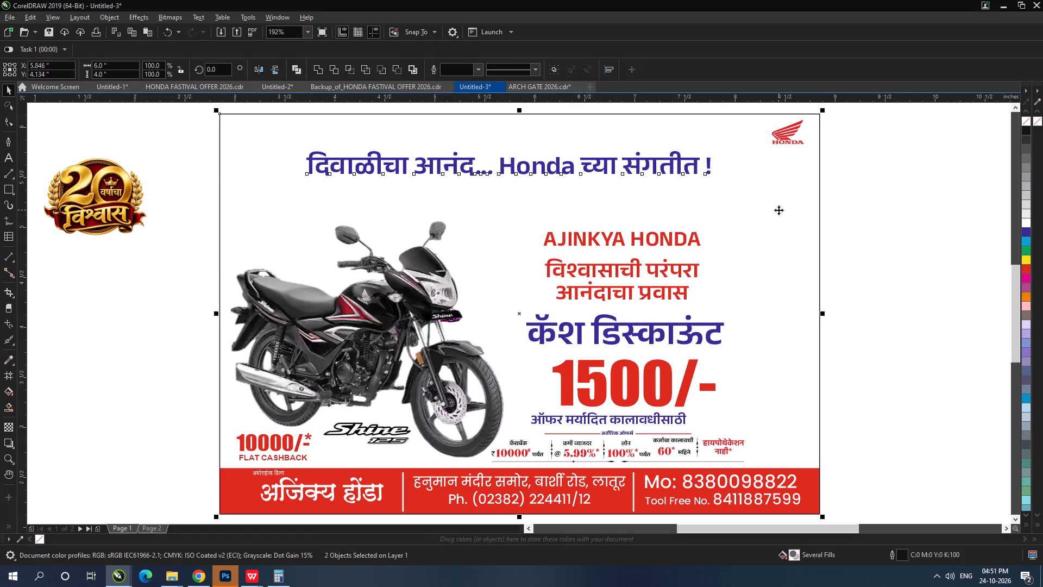
key("c")
left_click(778, 210, "shift")
Place AJINKYA HONDA under the headline, enlarge it to about 2.3 in wide, and shift both texts slightly up.
left_click(673, 239)
left_click_drag(672, 241, 612, 208)
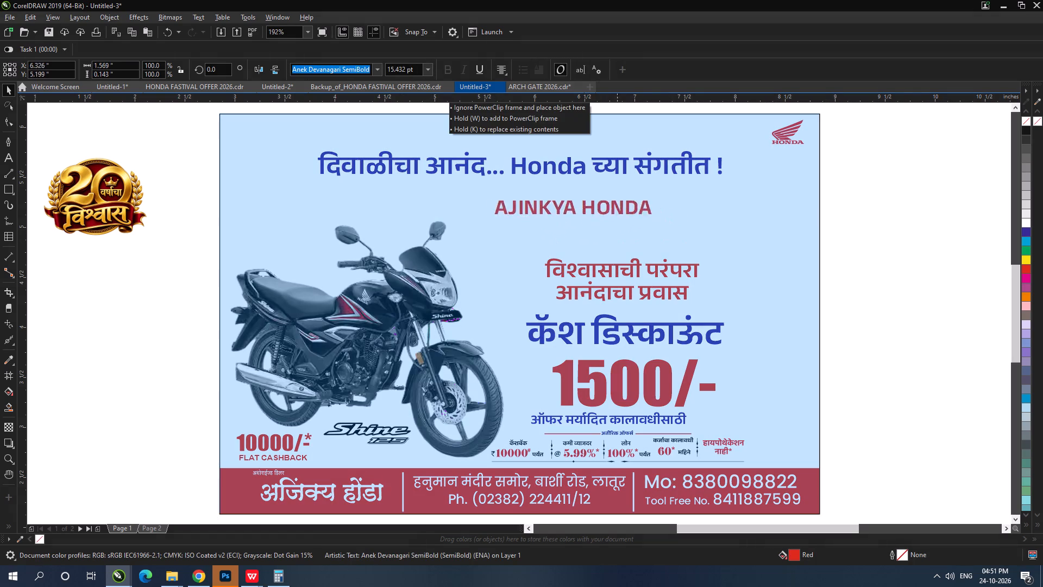
left_click_drag(612, 208, 564, 198)
left_click_drag(597, 208, 633, 216)
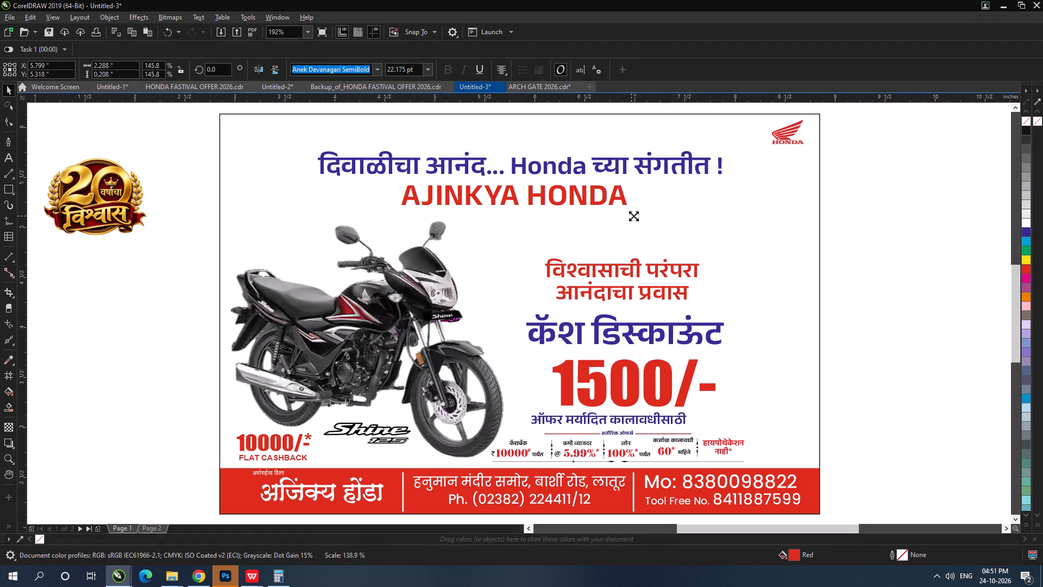
left_click_drag(633, 216, 635, 216)
left_click(608, 166, "shift")
left_click(612, 165)
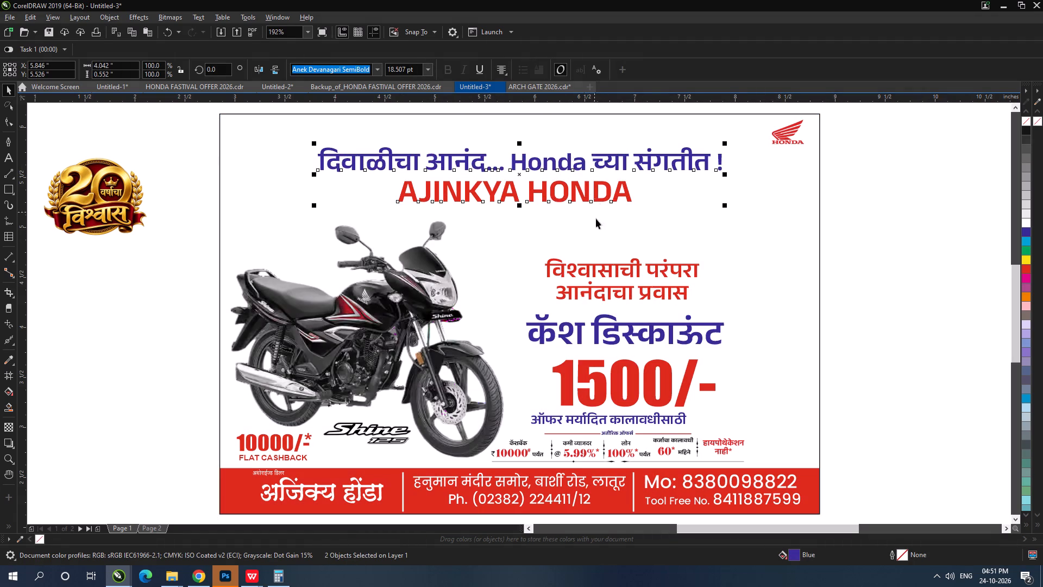
Move the "विश्वासाची परंपरा आनंदाचा प्रवास" tagline up, break it apart into two lines, and widen the gap between them.
left_click(626, 285)
left_click_drag(667, 265, 667, 254)
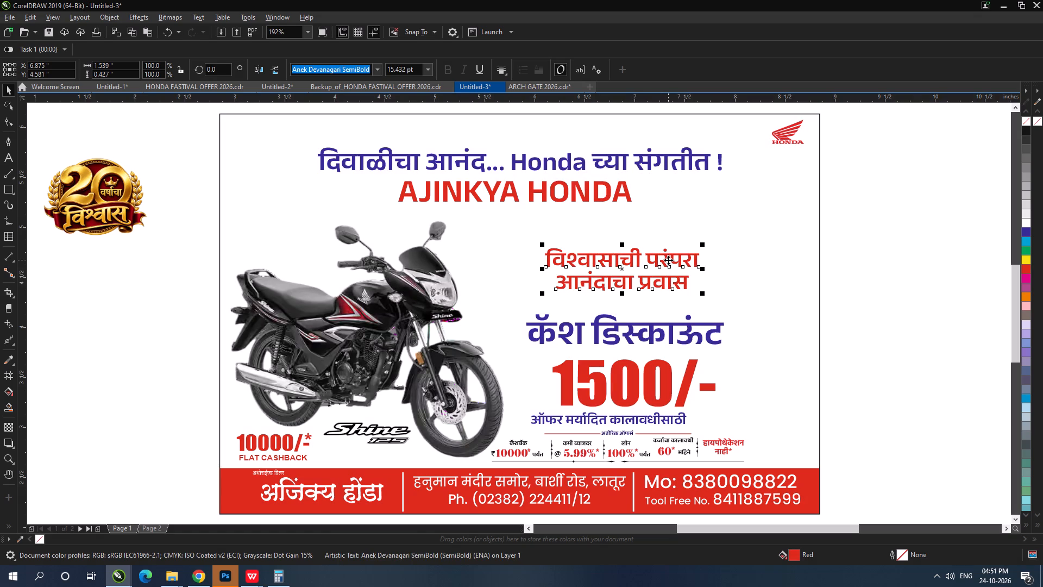
key("ctrl+k")
left_click(677, 284)
left_click(677, 279)
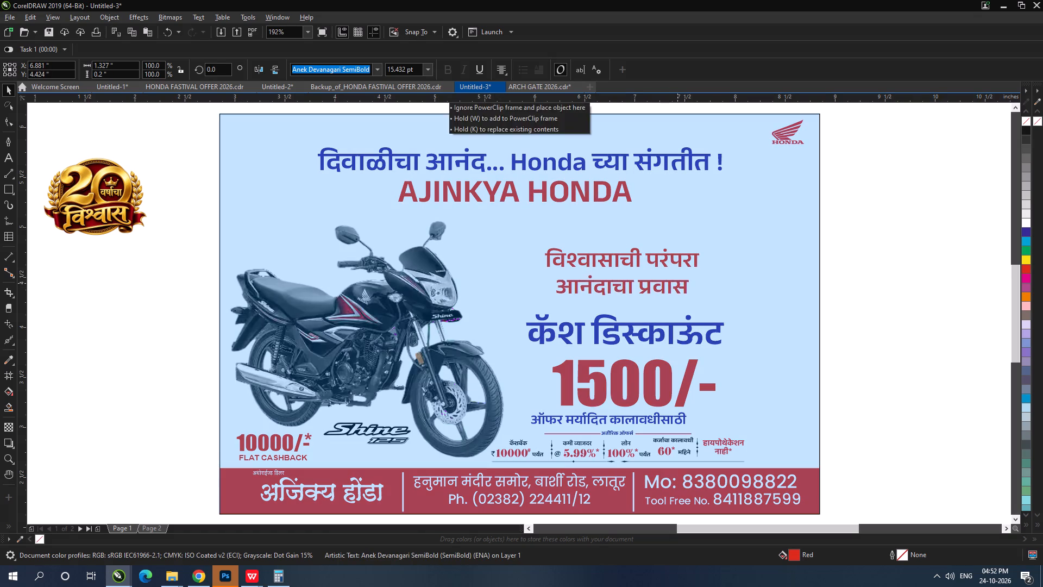
Enlarge both tagline lines together to about 17 pt and move them up toward the AJINKYA HONDA text.
left_click(667, 252, "shift")
left_click_drag(706, 244, 723, 241)
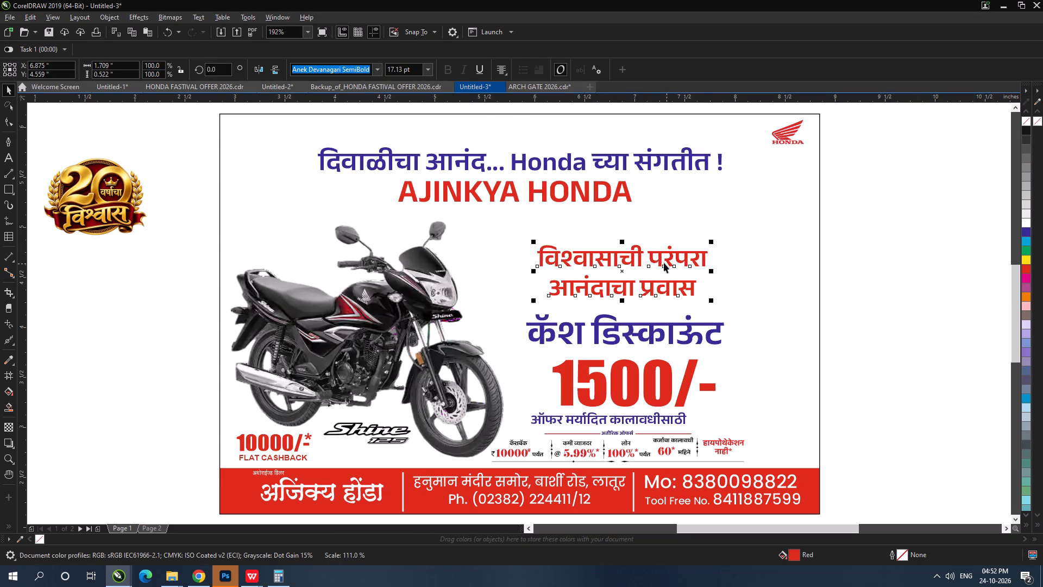
left_click_drag(663, 255, 659, 232)
left_click(788, 260)
Enlarge the "कॅश डिस्काऊंट" and 1500/- texts together to about 2.4 in wide.
left_click(669, 255)
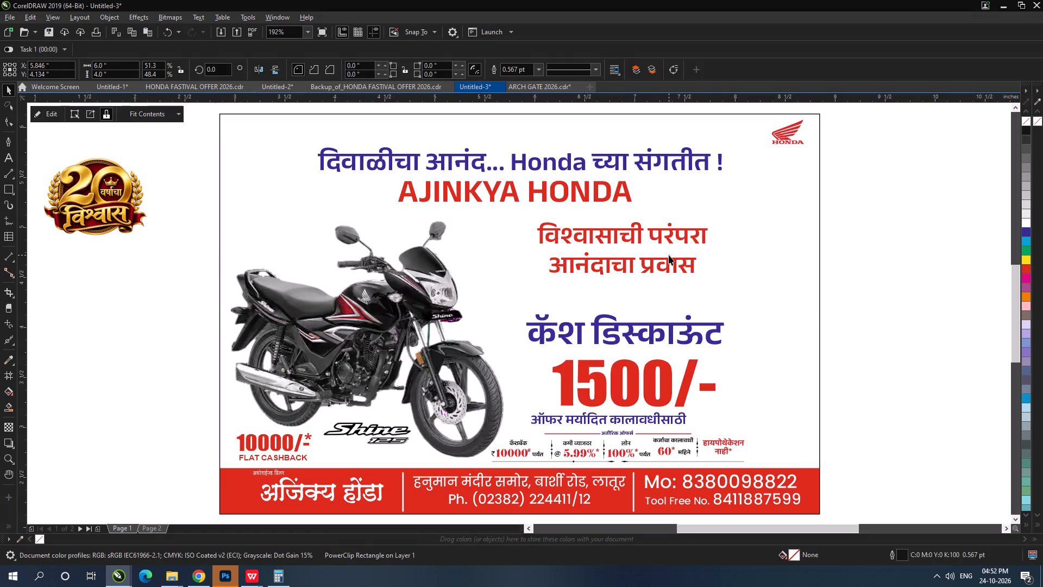
left_click(667, 260)
left_click(663, 328)
left_click(661, 374)
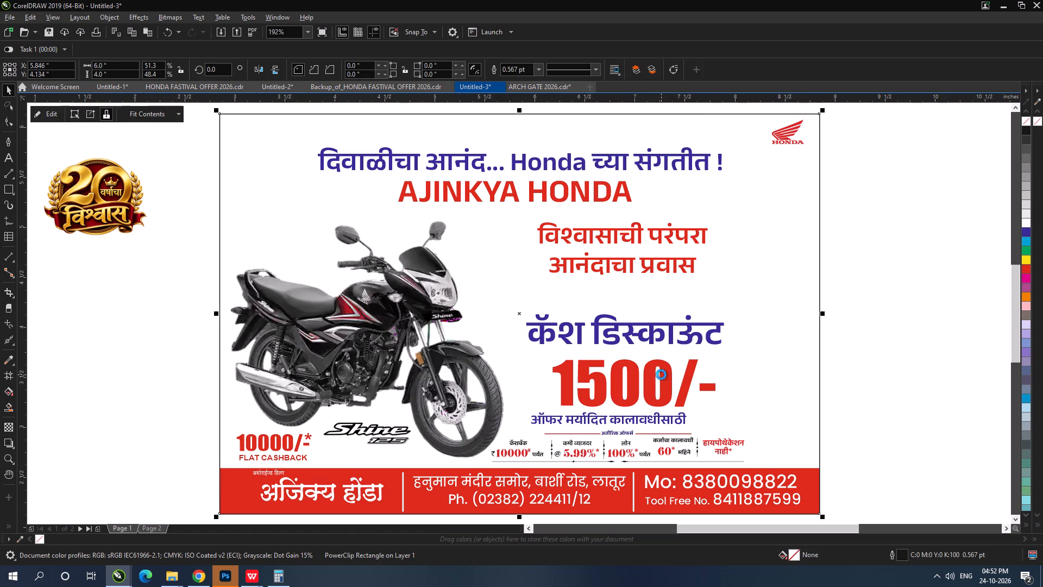
left_click(670, 328, "shift")
left_click_drag(727, 309, 754, 291)
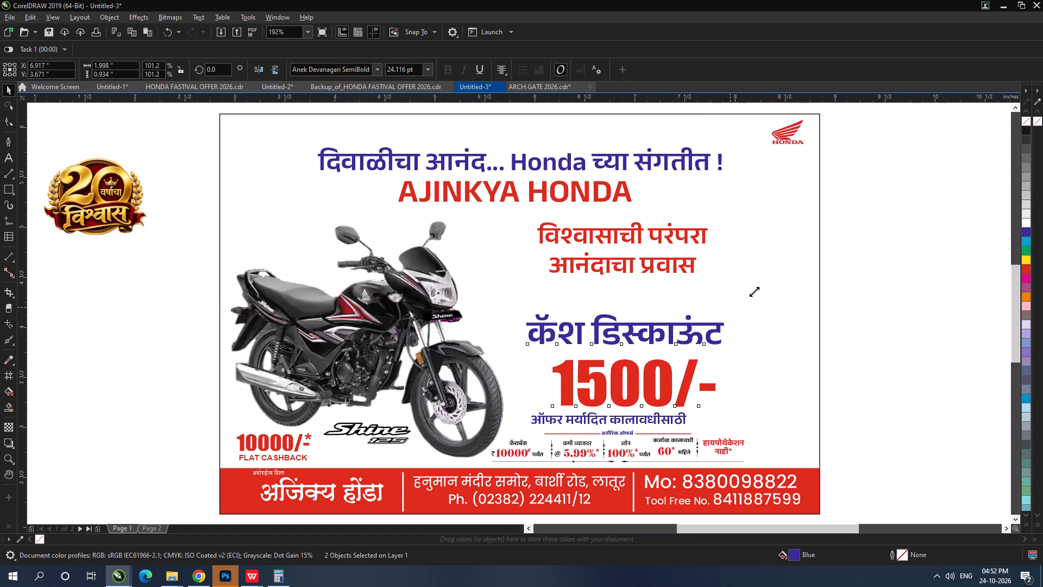
left_click_drag(754, 291, 775, 274)
left_click(881, 215)
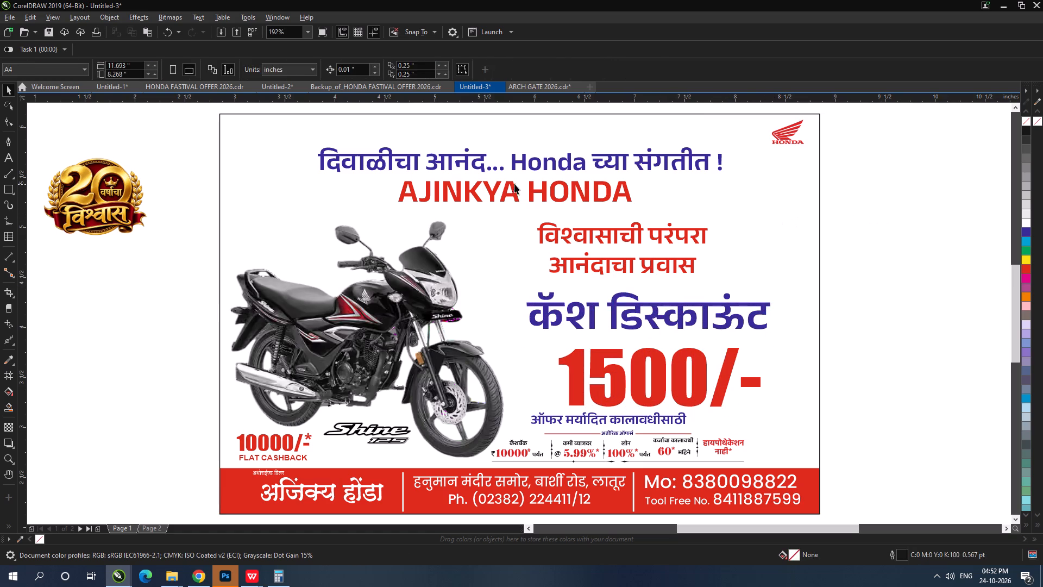
Delete the separate AJINKYA HONDA line and insert "Ajinkya" before Honda in the Diwali headline.
left_click(510, 185)
key("Delete")
double_click(511, 162)
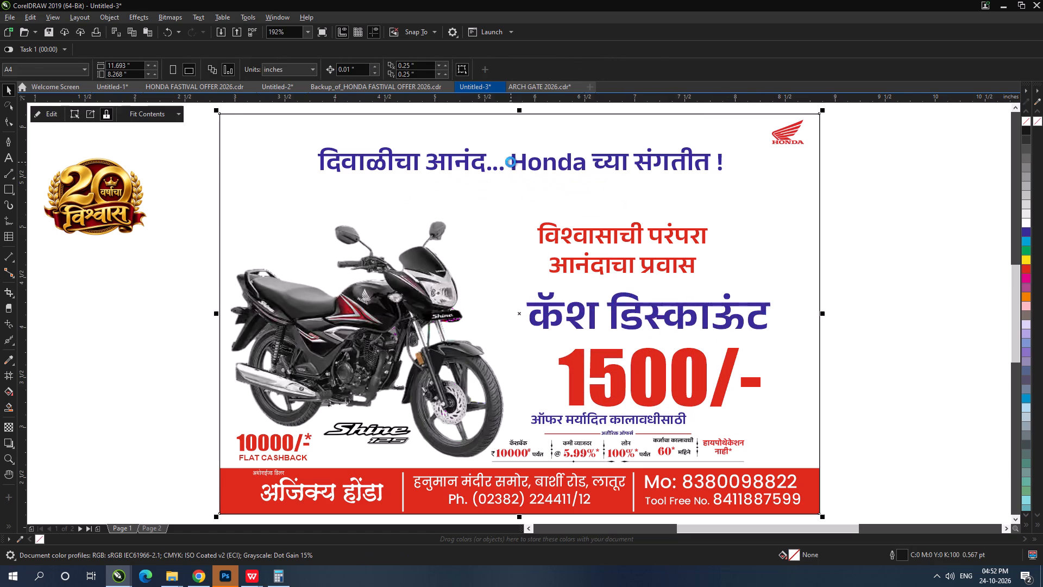
left_click(938, 226, "ctrl")
double_click(516, 158)
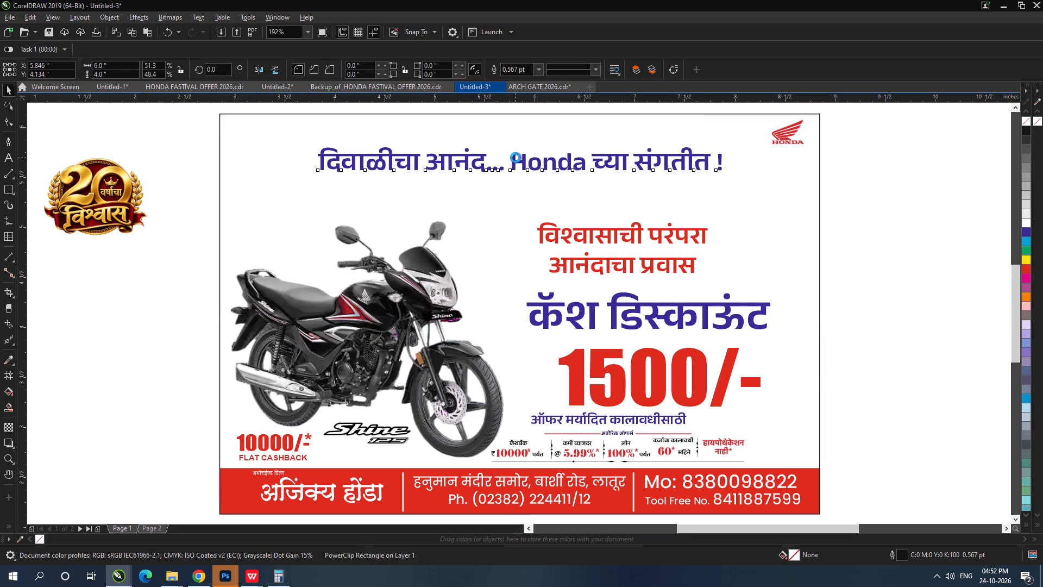
key("shift+a")
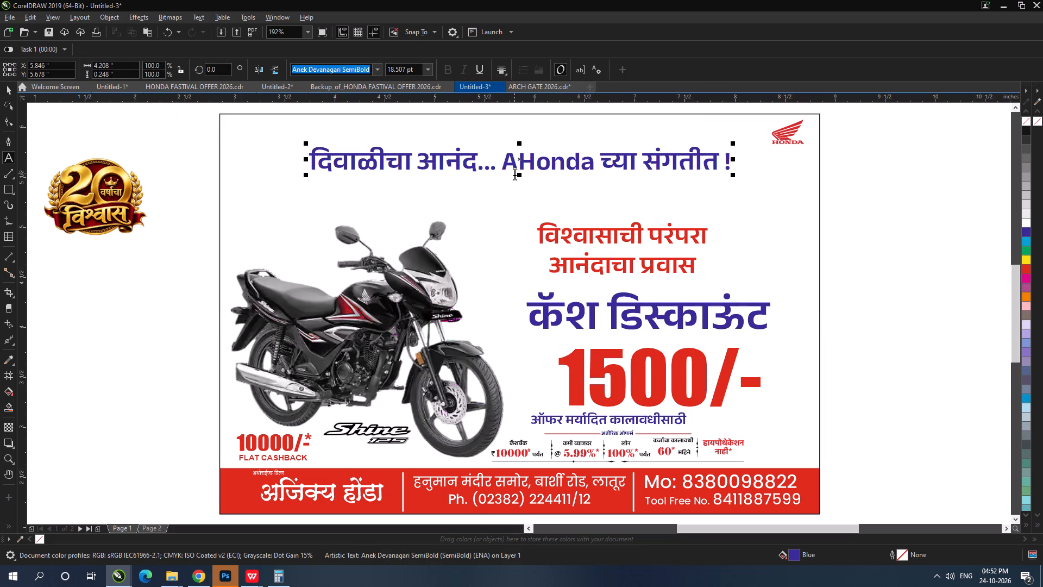
type("jinkya")
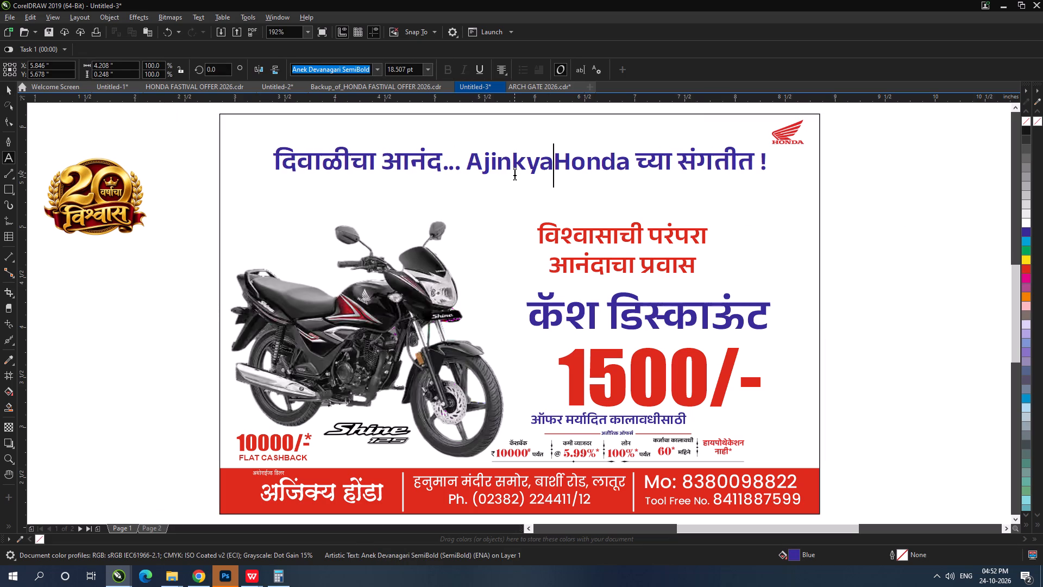
key("space")
left_click(7, 90)
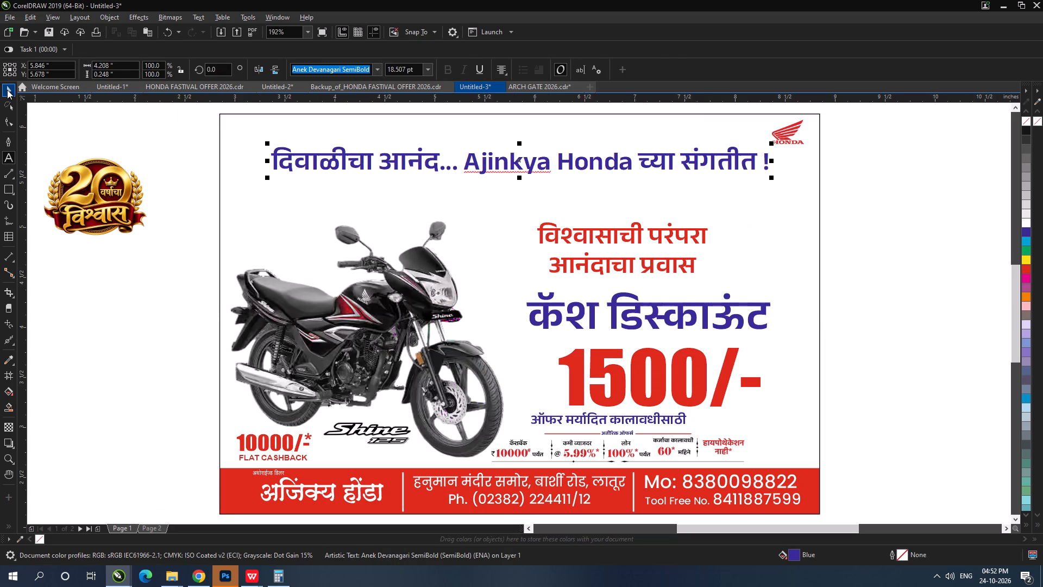
left_click(877, 241)
Merge the two tagline lines into a single line reading "विश्वासाची परंपरा....आनंदाचा प्रवास".
left_click(614, 235)
left_click(629, 266)
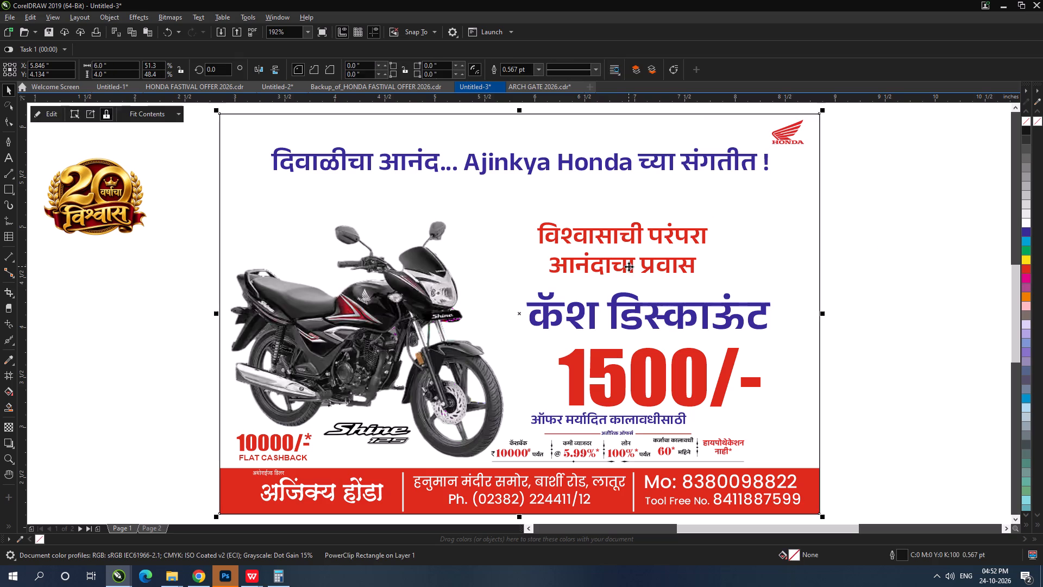
double_click(631, 266)
key("ctrl+a")
key("ctrl+x")
left_click(595, 232)
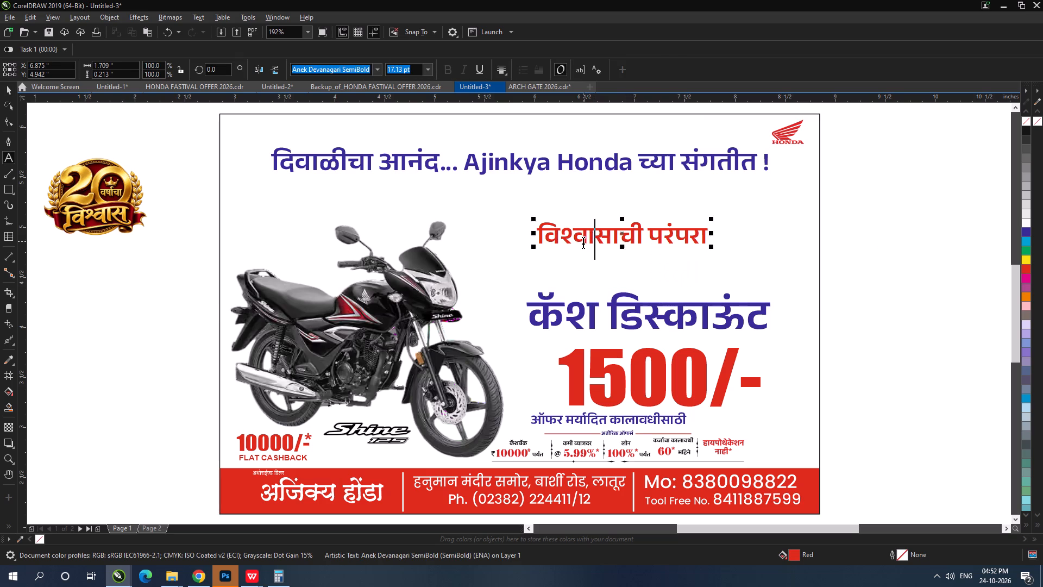
key("End")
key("space")
key("BackSpace")
type("....")
key("ctrl+v")
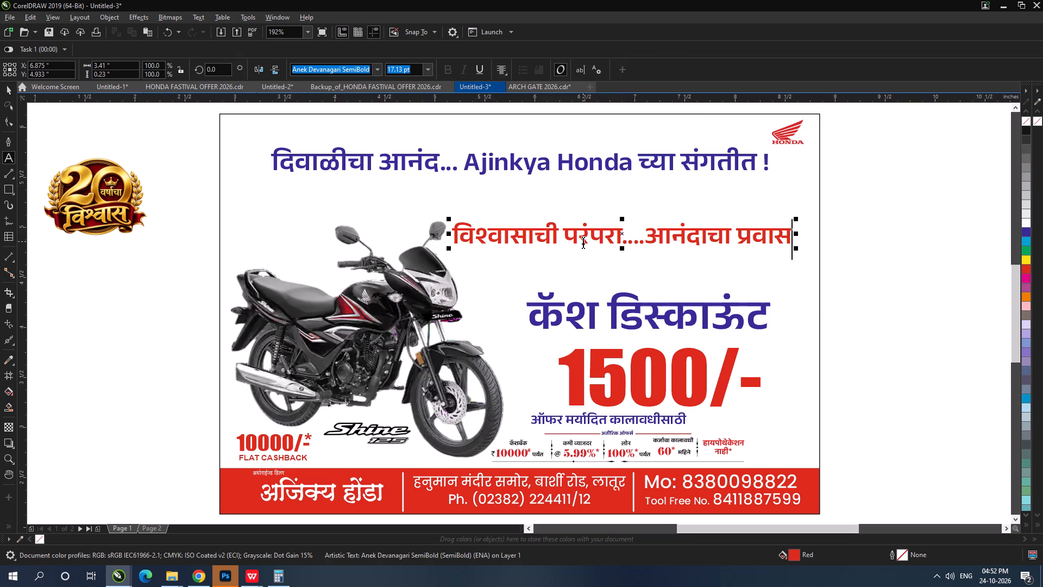
left_click(8, 89)
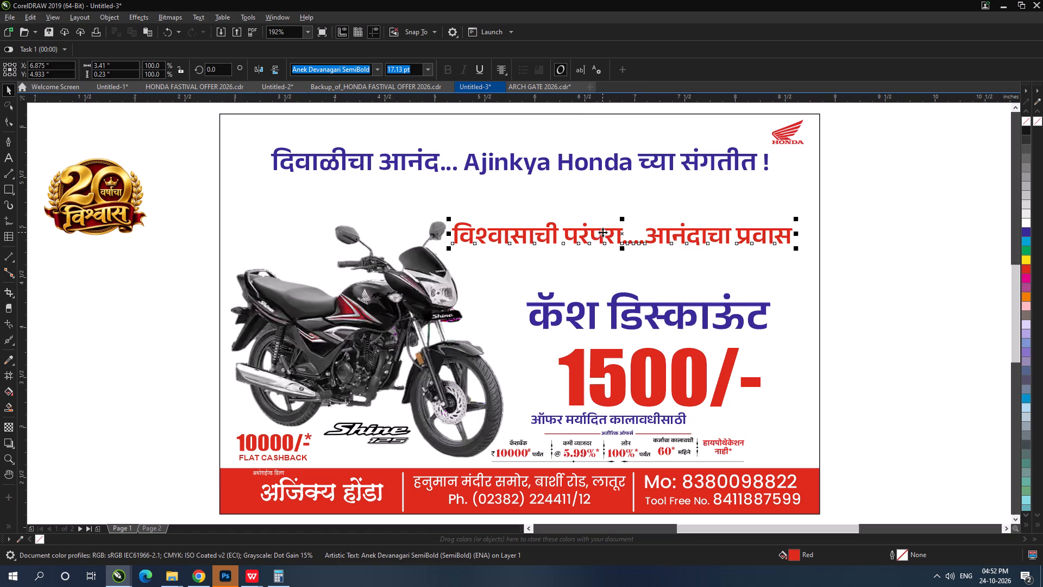
Move the one-line tagline directly below the Diwali headline and center it horizontally on the headline.
left_click_drag(602, 232, 489, 191)
left_click(492, 164, "shift")
key("c")
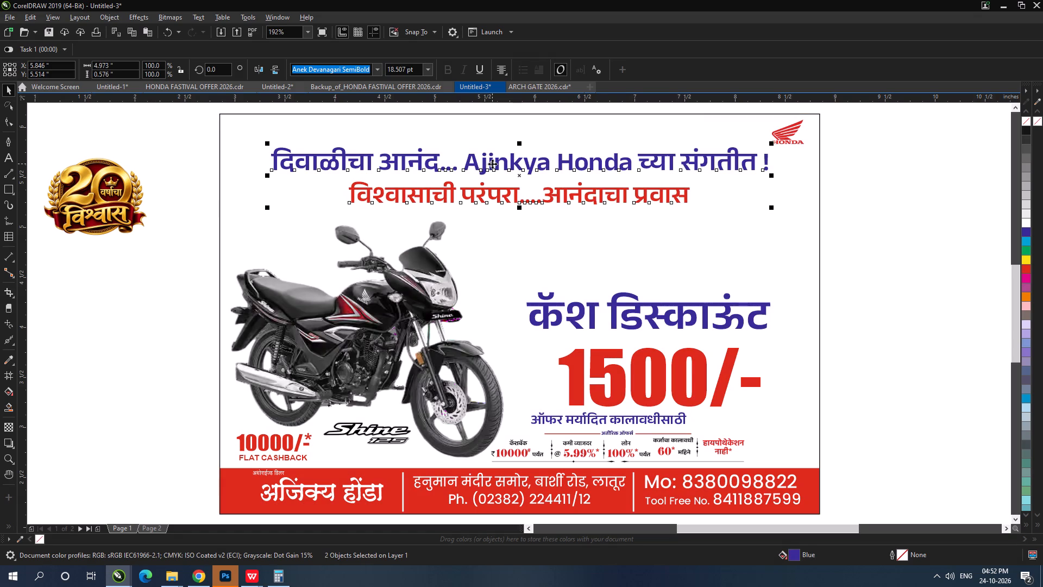
left_click(492, 164, "shift")
Move "कॅश डिस्काऊंट" and 1500/- up toward the tagline and enlarge them together to about 3.1 in wide.
left_click_drag(876, 416, 478, 245)
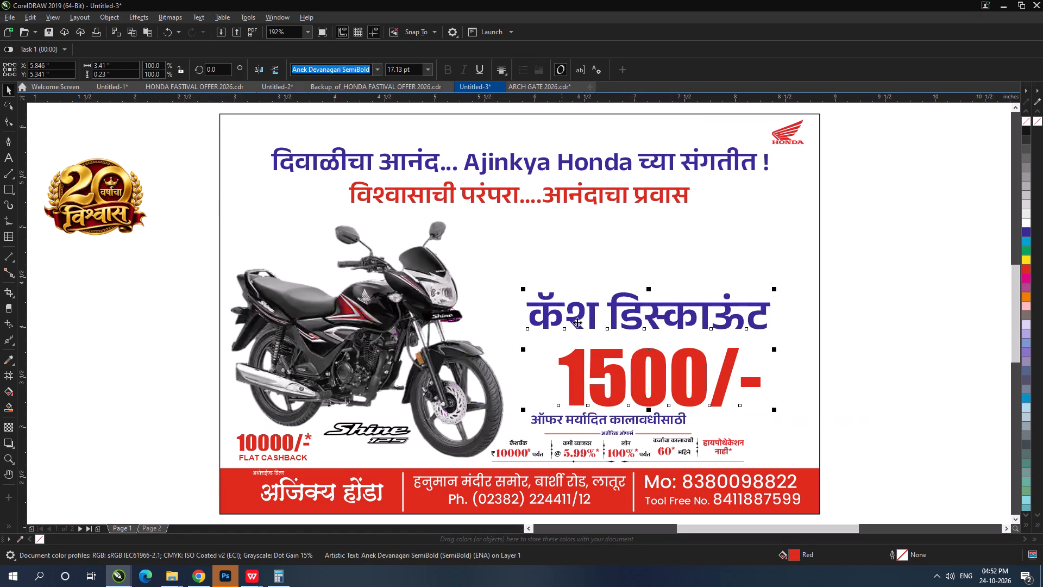
left_click_drag(582, 313, 526, 265)
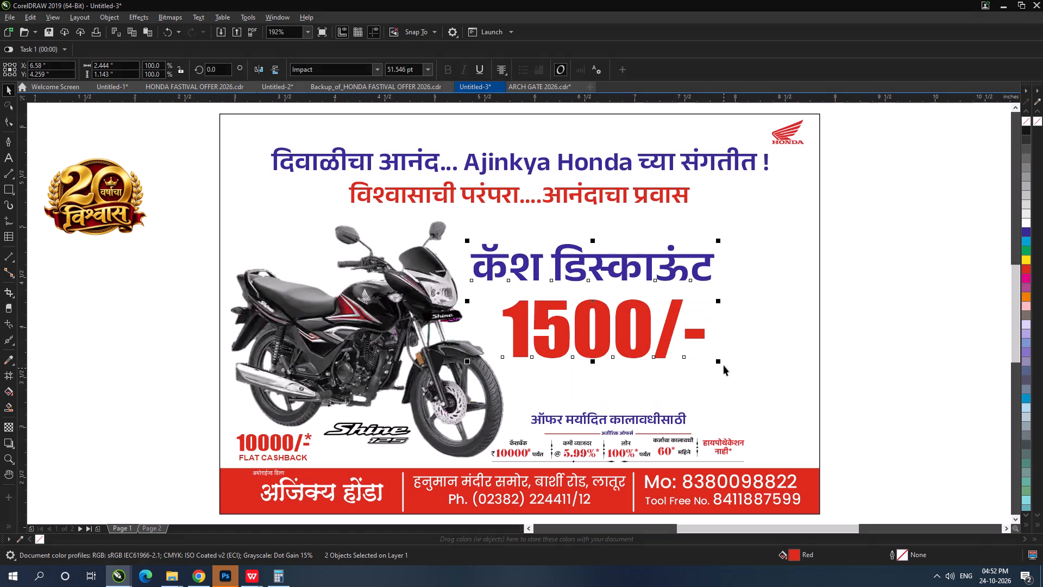
left_click_drag(722, 362, 807, 393)
left_click_drag(727, 347, 730, 347)
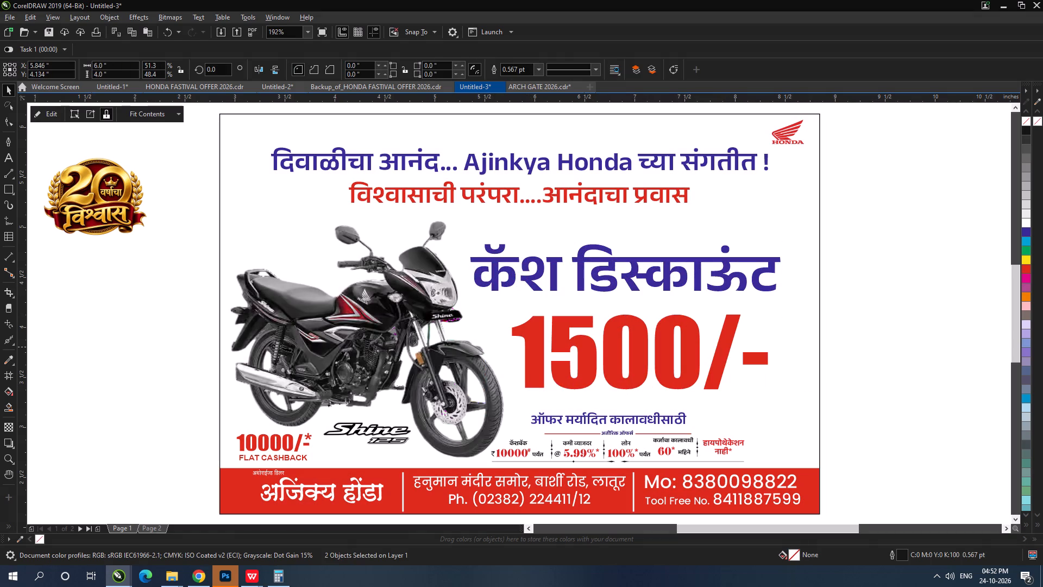
left_click_drag(730, 347, 734, 347)
key("ctrl+z")
Bring "कॅश डिस्काऊंट" and 1500/- to the front, center-align them with each other, and move both slightly up.
left_click_drag(900, 408, 456, 197)
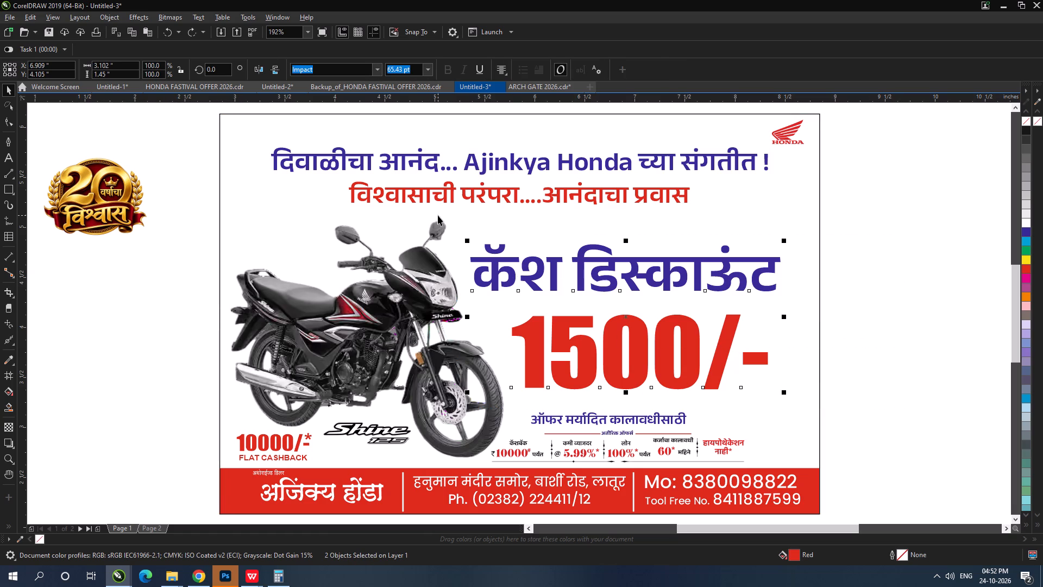
key("ctrl+Home")
key("ctrl+Home")
key("c")
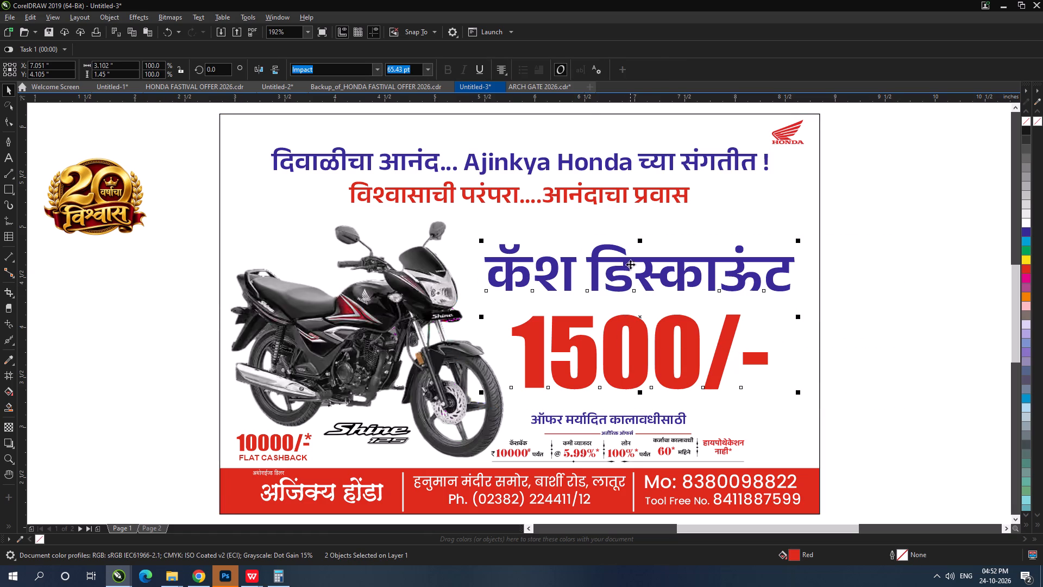
left_click_drag(630, 264, 630, 257)
Shift the "ऑफर मर्यादित कालावधीसाठी" line and the additional-offers strip together to the right, under 1500/-.
left_click(675, 420)
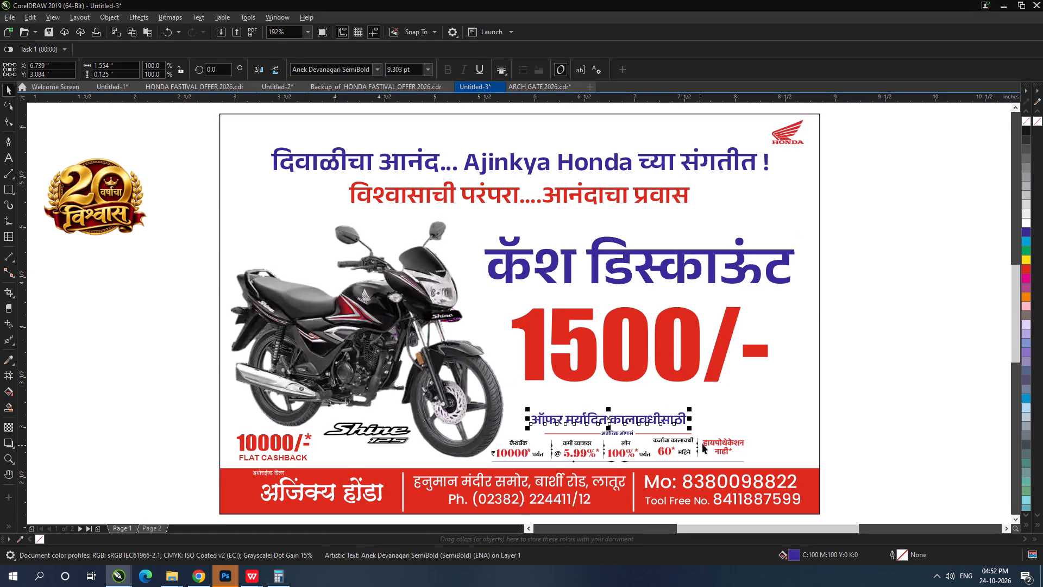
left_click(722, 439, "shift")
left_click(725, 441)
left_click(669, 417, "shift")
left_click_drag(674, 417, 680, 417)
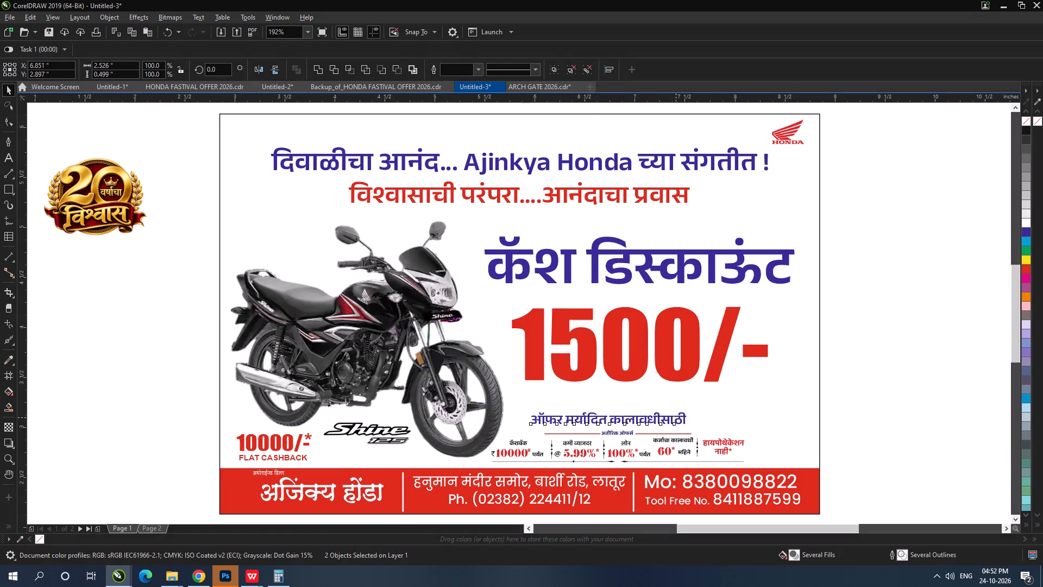
left_click_drag(680, 417, 720, 415)
Delete the 10000/- FLAT CASHBACK group below the motorcycle.
left_click(281, 444)
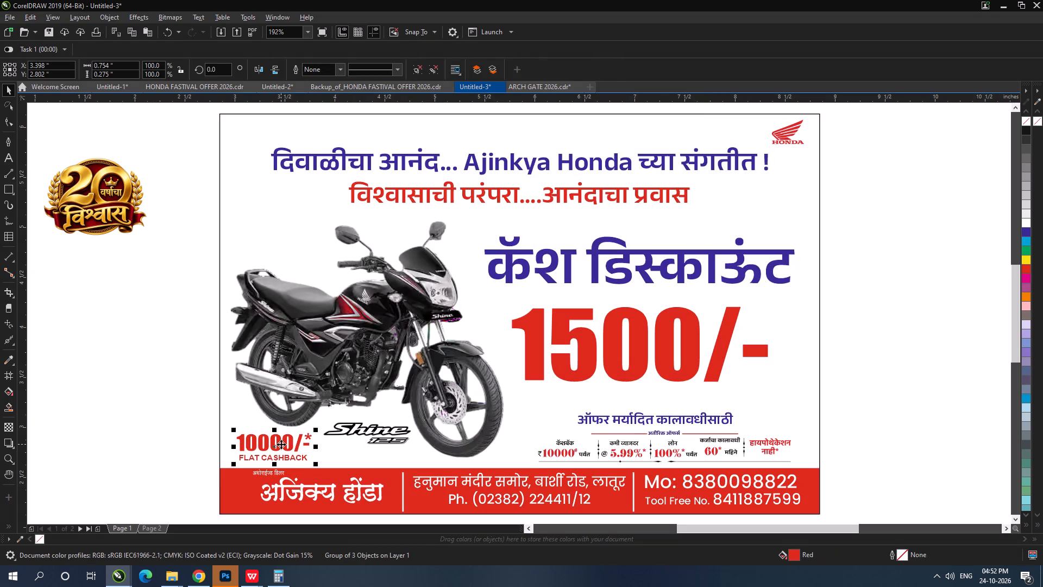
key("Delete")
Move the limited-period line and offers strip slightly up, enlarge them to about 3.1 in wide, and center-align them.
left_click(667, 454)
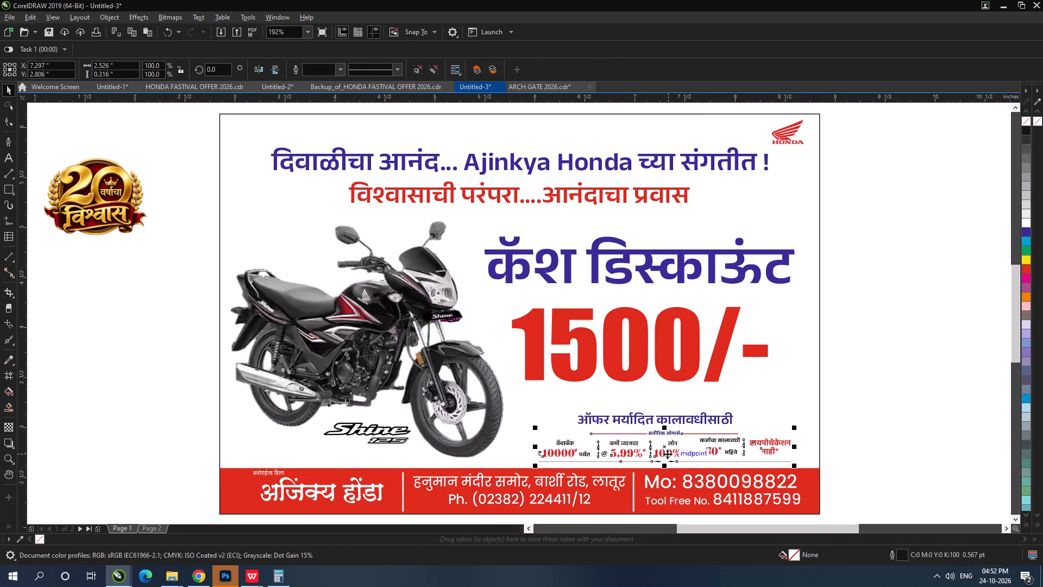
left_click(682, 421, "shift")
left_click_drag(694, 420, 694, 410)
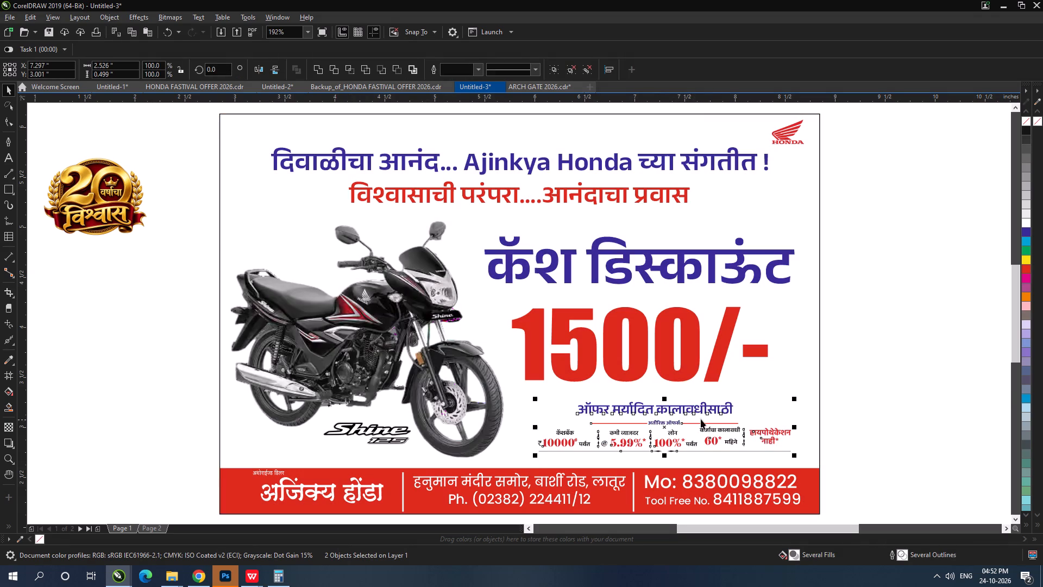
scroll(657, 365, "down", 1)
scroll(729, 410, "up", 1)
left_click_drag(728, 415, 737, 416)
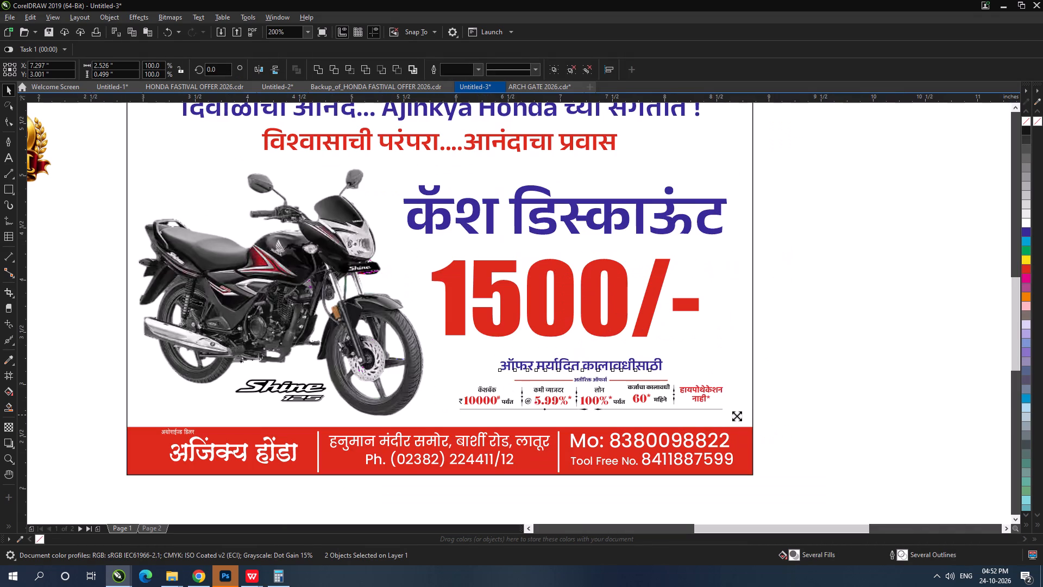
left_click_drag(737, 416, 756, 422)
key("c")
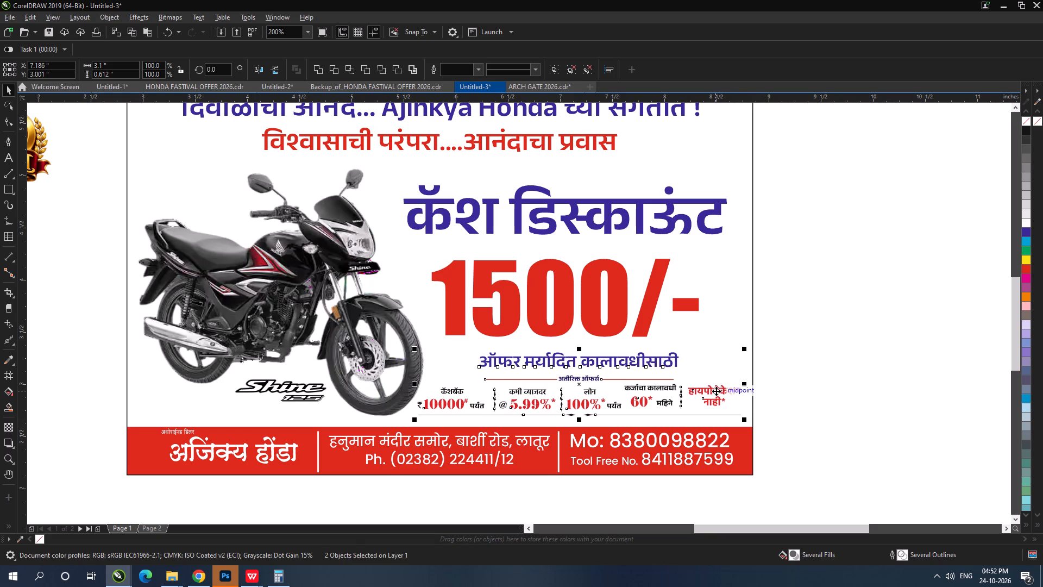
left_click(802, 392)
left_click(722, 352)
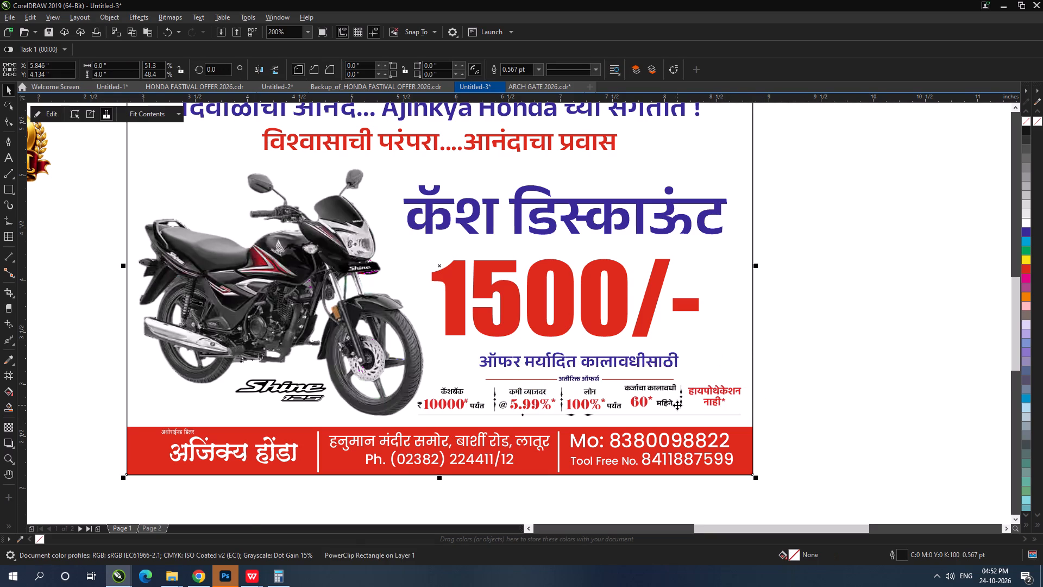
Select "कॅश डिस्काऊंट" and 1500/- together, center-align them, and nudge both slightly higher.
scroll(677, 405, "down", 1)
scroll(637, 339, "up", 1)
left_click(634, 347)
left_click(633, 363)
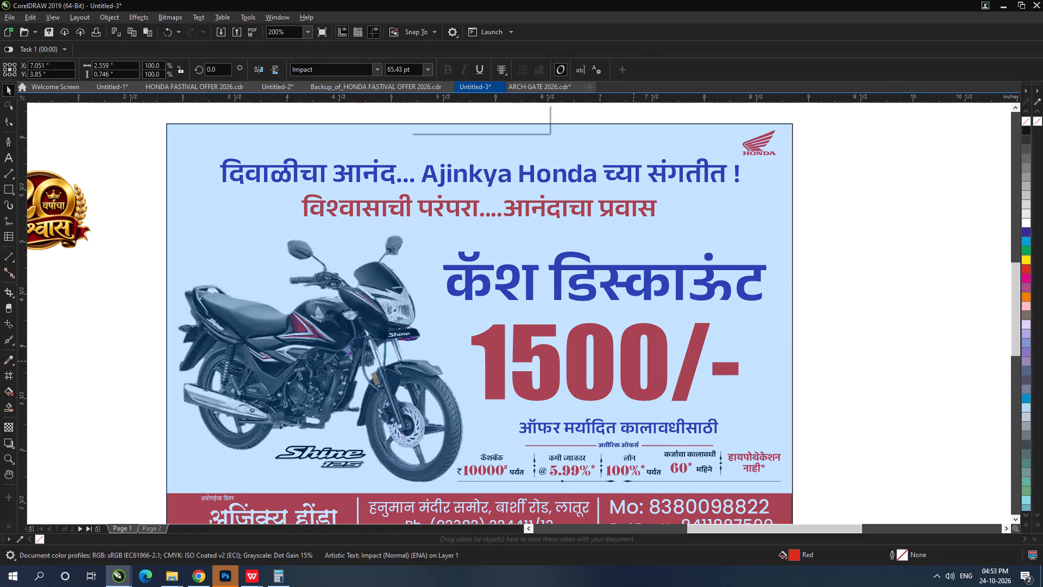
left_click(616, 276, "shift")
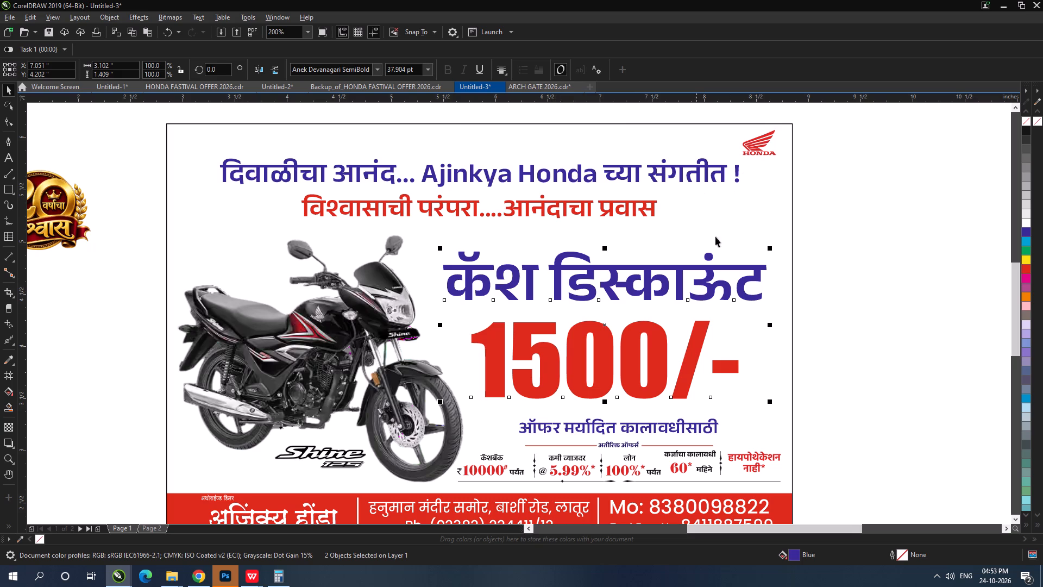
left_click(815, 318)
left_click(662, 330)
left_click(652, 279, "shift")
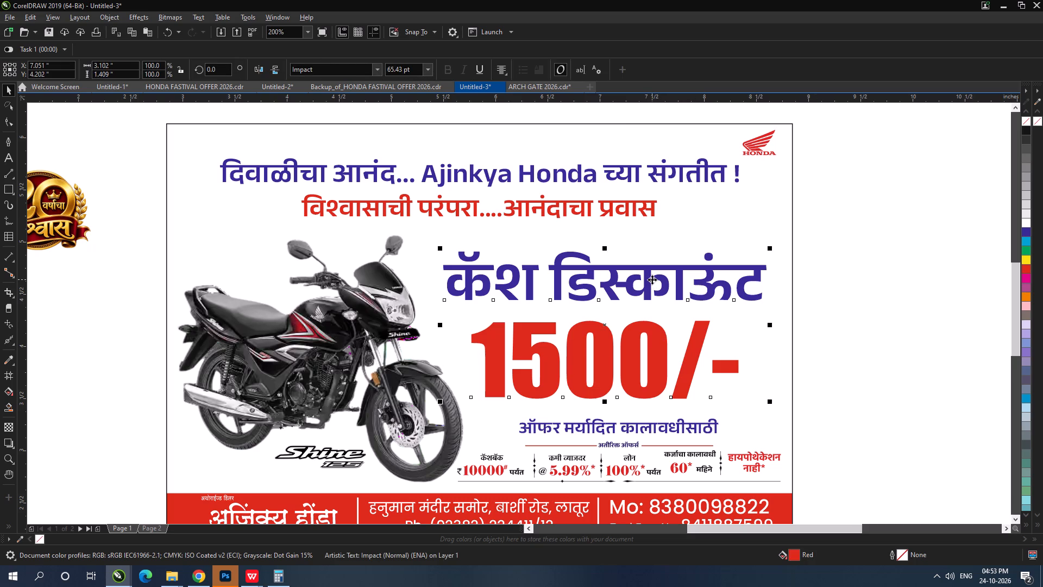
key("c")
key("ctrl+Home")
key("ctrl+Home")
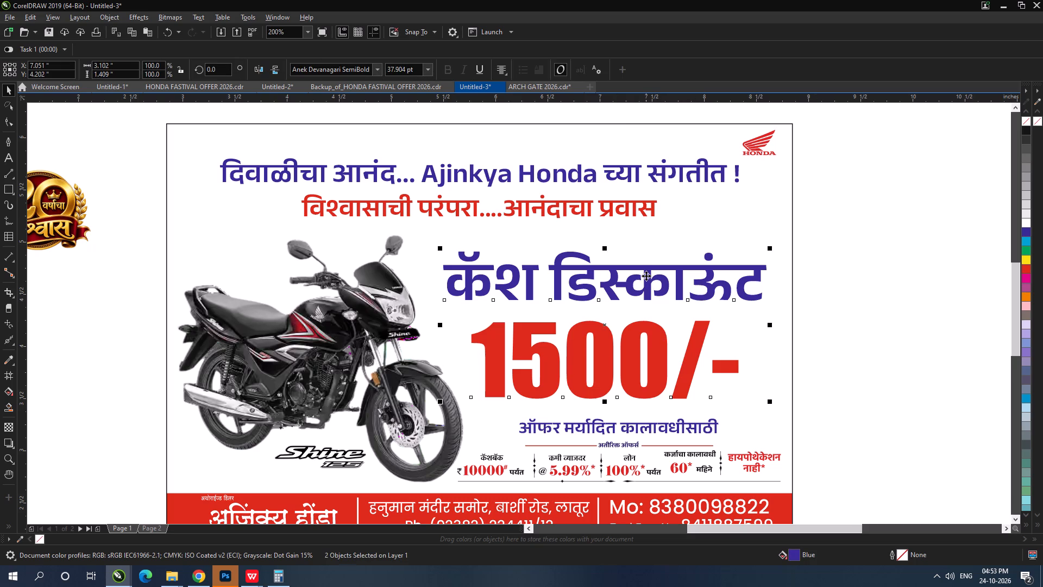
left_click_drag(646, 276, 648, 268)
left_click(950, 350)
Move the "ऑफर मर्यादित कालावधीसाठी" line slightly up and enlarge it to about 13.8 pt.
left_click(660, 427)
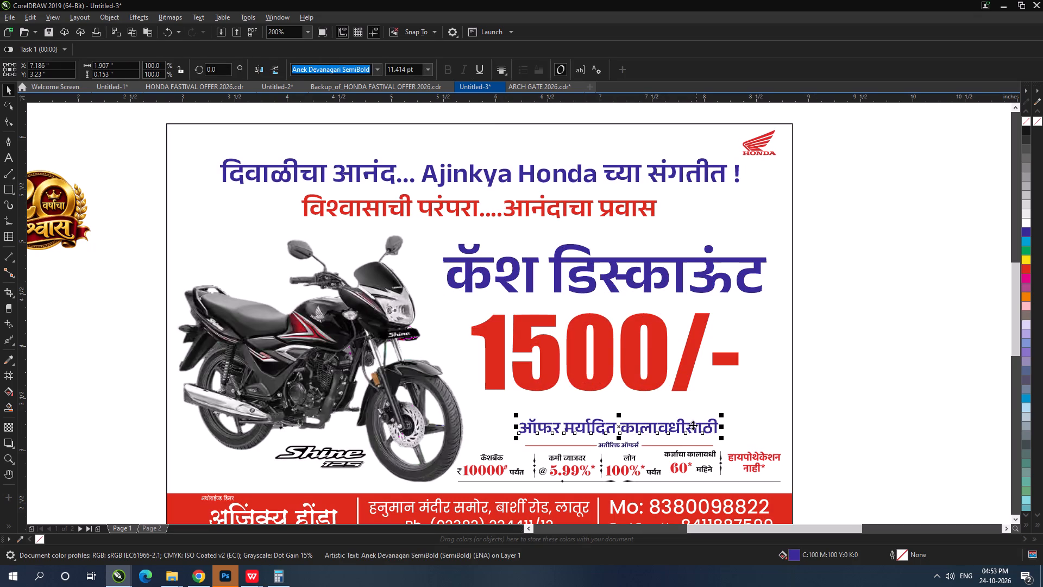
left_click_drag(690, 426, 690, 418)
left_click_drag(721, 430, 743, 437)
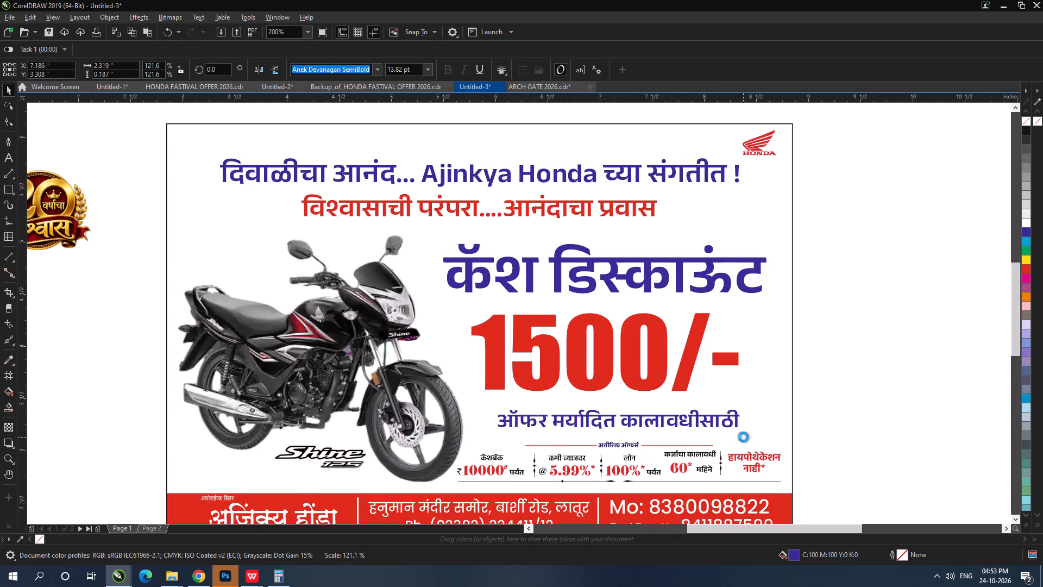
left_click(777, 384)
key("shift+F2")
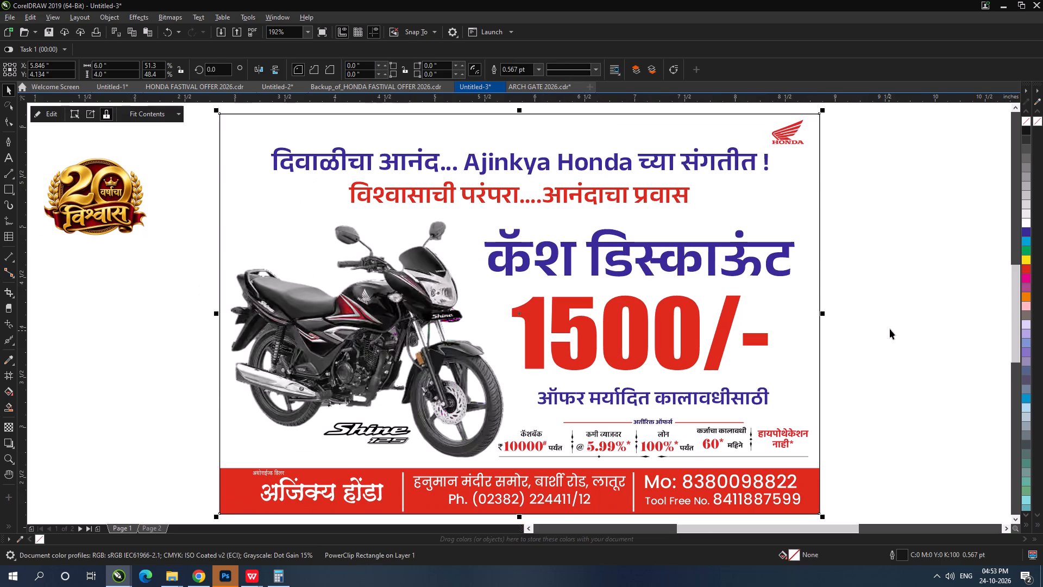
Move "कॅश डिस्काऊंट" slightly down, center-align it with 1500/-, and shift both slightly lower.
left_click(890, 328)
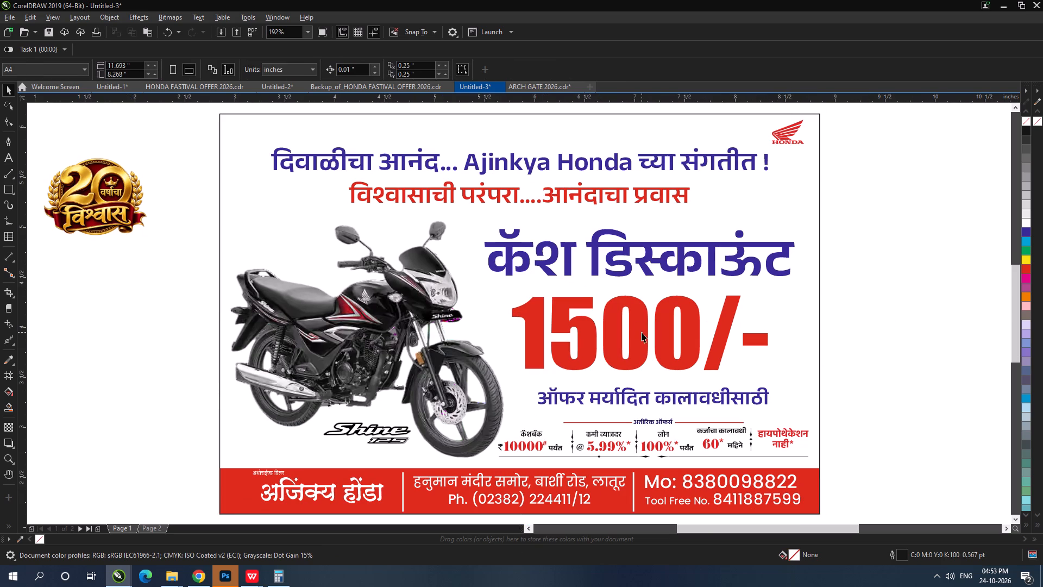
left_click(642, 332)
left_click(649, 255)
left_click_drag(647, 265, 647, 273)
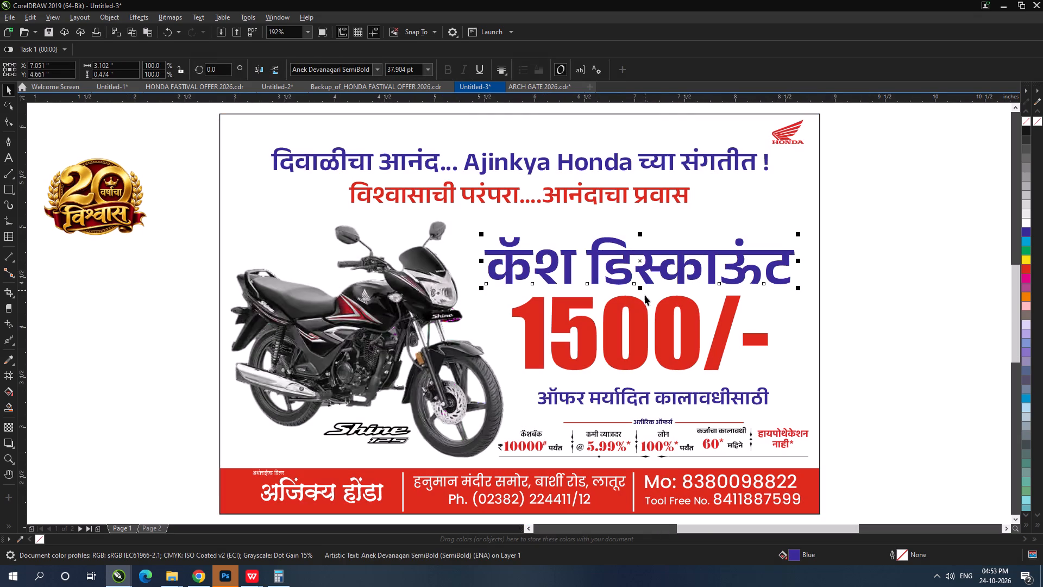
left_click(641, 319, "shift")
key("c")
left_click_drag(643, 330, 643, 336)
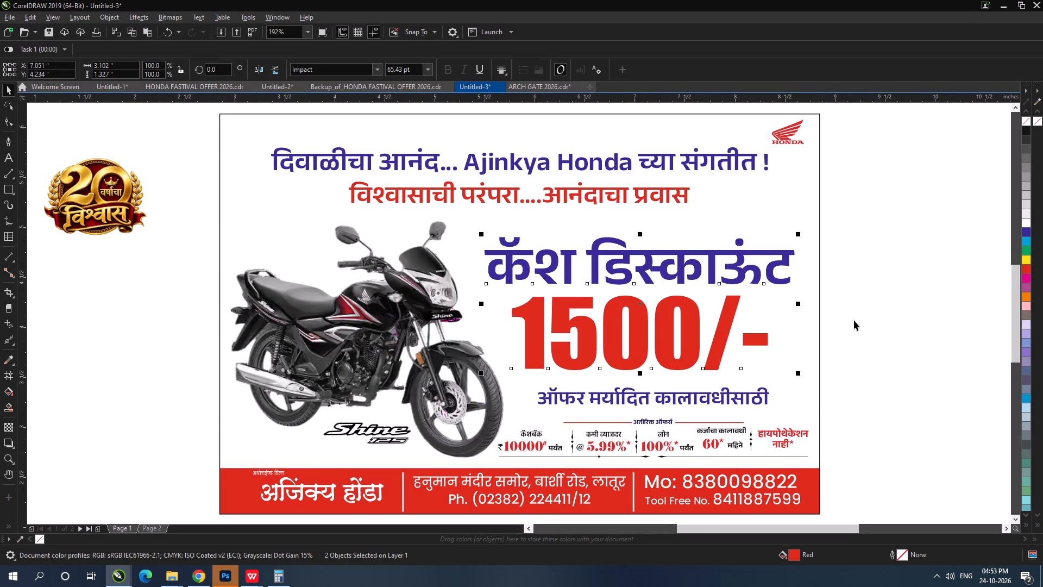
left_click(876, 314)
Duplicate the "कॅश डिस्काऊंट" text, shrink the copy to about 18.2 pt, and place it centered just above the original.
left_click(681, 261)
left_click_drag(682, 271, 681, 255)
right_click(681, 255, "shift")
left_click_drag(797, 273, 637, 253)
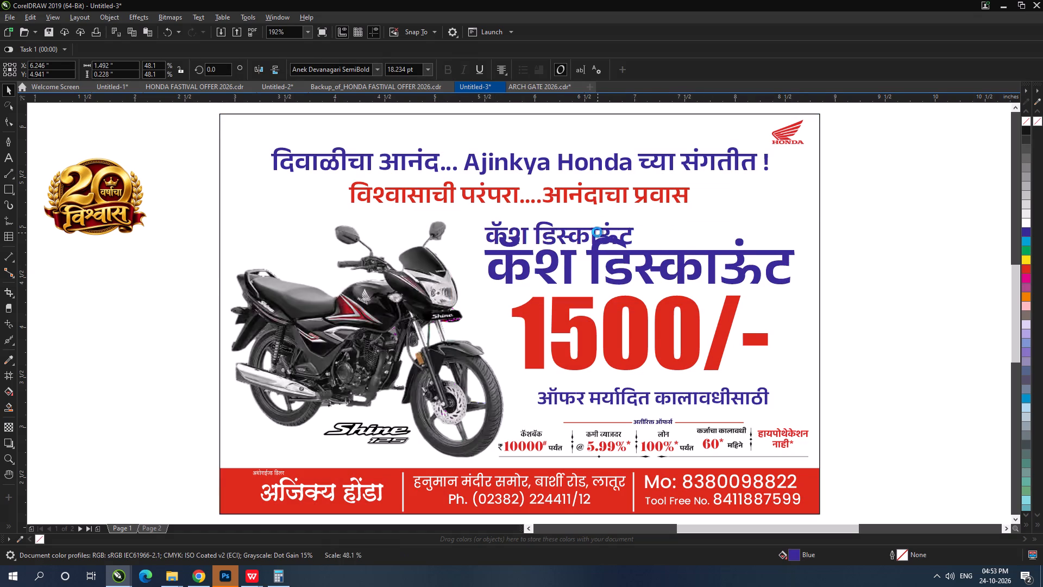
left_click_drag(606, 230, 671, 223)
Center-align the large "कॅश डिस्काऊंट", 1500/- and limited-period line, scale them to about 2.85 in wide, and move them lower.
left_click(643, 273)
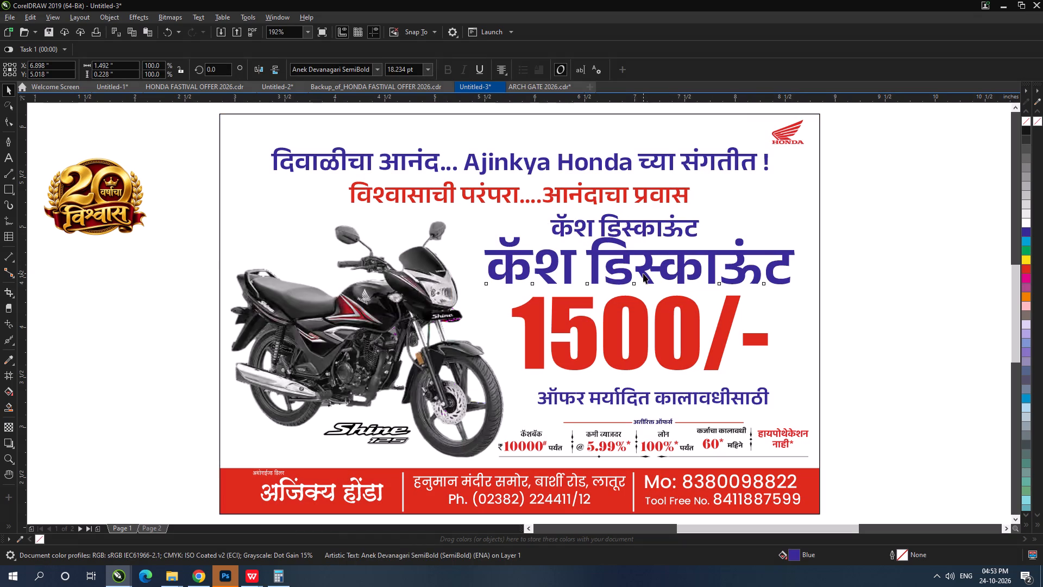
left_click(642, 320, "shift")
left_click(643, 337)
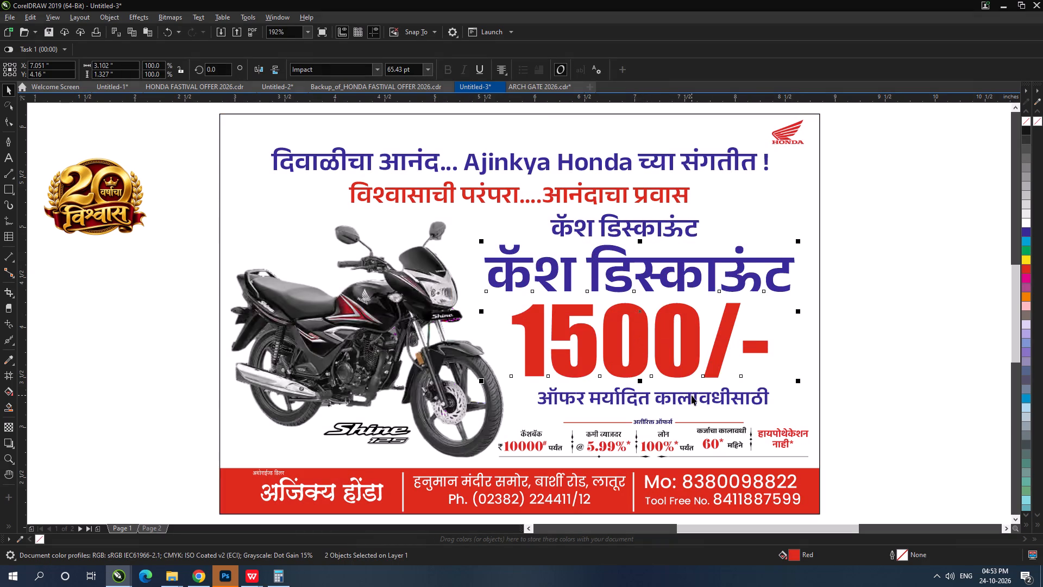
left_click(692, 395, "shift")
key("c")
left_click_drag(813, 409, 800, 404)
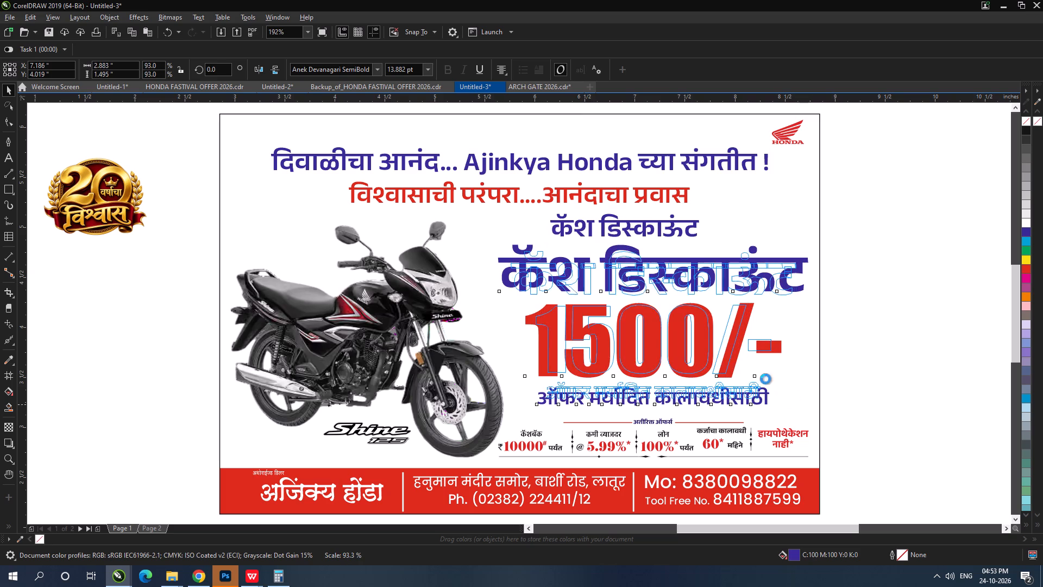
left_click_drag(700, 330, 693, 342)
left_click(891, 315)
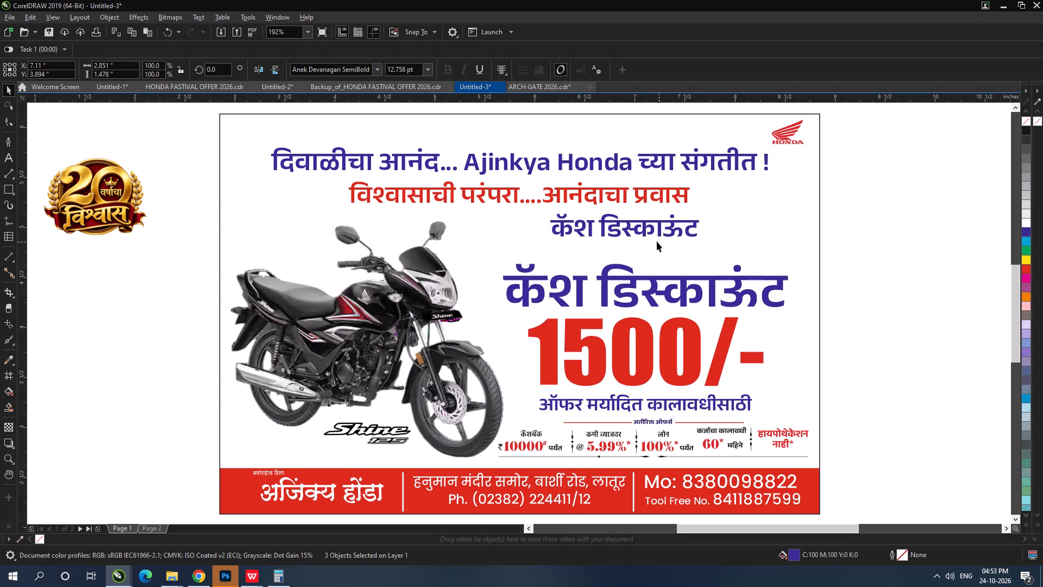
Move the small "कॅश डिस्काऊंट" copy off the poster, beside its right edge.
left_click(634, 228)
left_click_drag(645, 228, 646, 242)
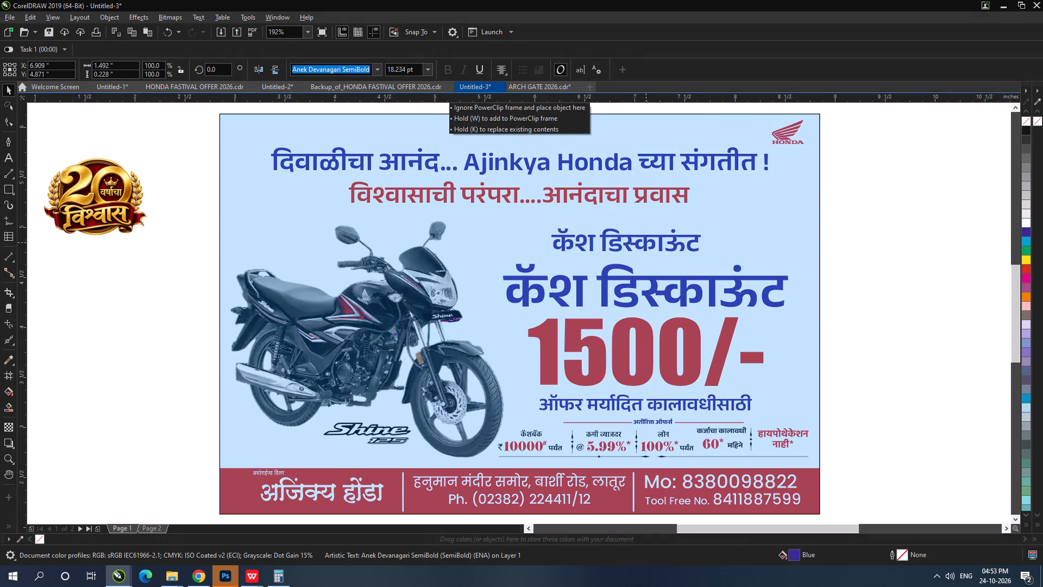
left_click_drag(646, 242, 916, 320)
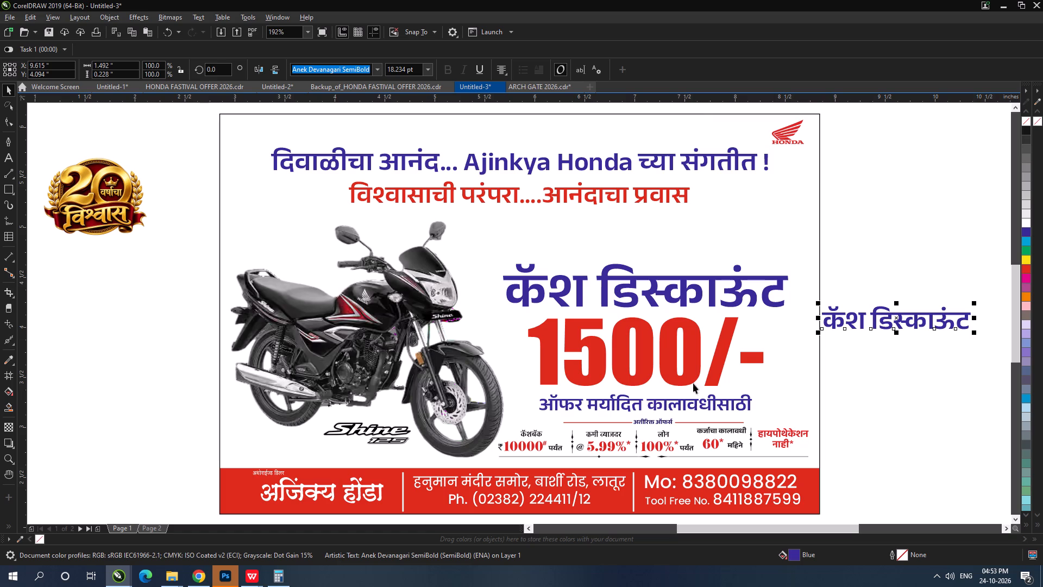
Move the large "कॅश डिस्काऊंट", 1500/- and limited-period line together up by about 0.5 in.
left_click(690, 328)
left_click(686, 291, "shift")
left_click(722, 403, "shift")
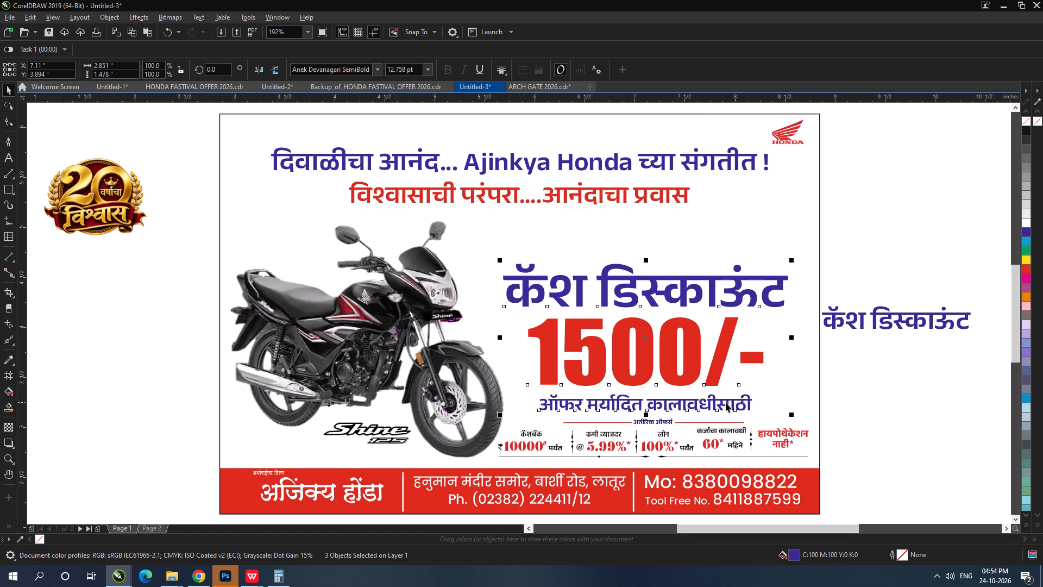
left_click_drag(730, 404, 730, 354)
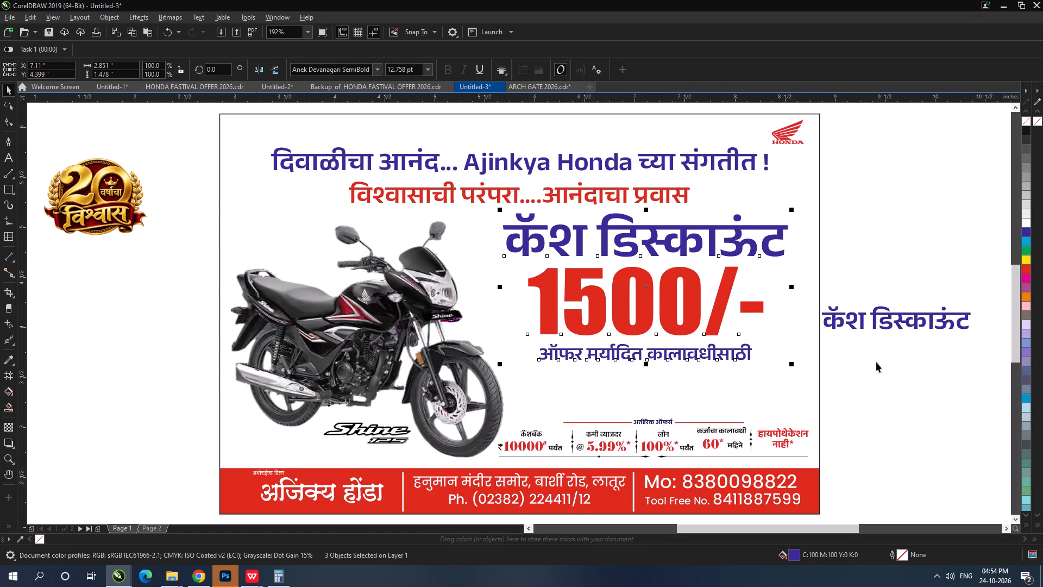
left_click(874, 335)
Place the small "कॅश डिस्काऊंट" copy below the limited-period line and select all its text for replacement.
left_click_drag(885, 315, 615, 384)
double_click(619, 383)
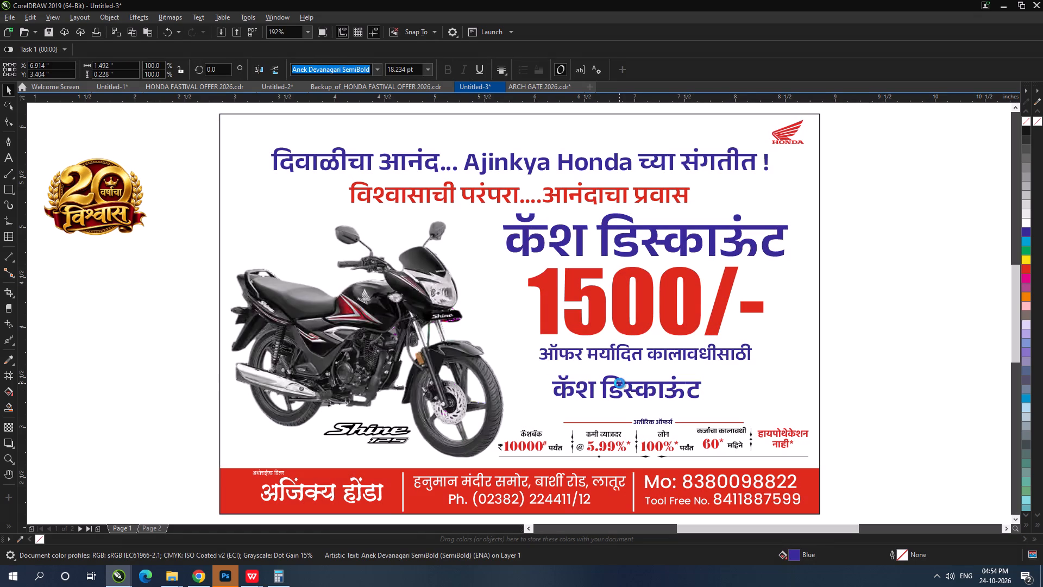
key("ctrl+a")
key("r")
key("ctrl+a")
Switch to Google Input Tools in Chrome, replace its text with "तर आजच बुक करा...." in Marathi, and copy it.
key("alt+Tab")
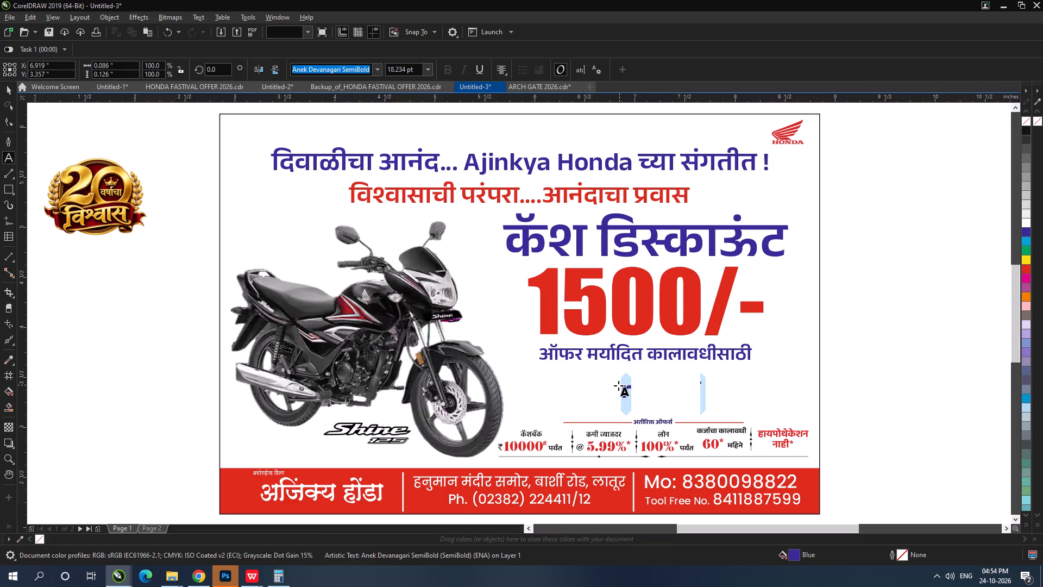
left_click(300, 0)
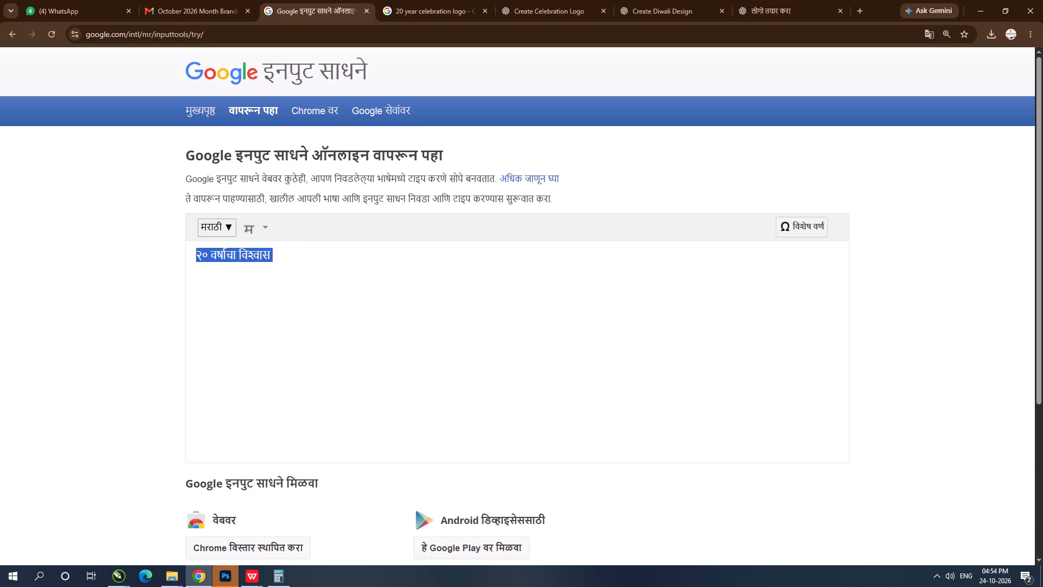
left_click(326, 255)
key("ctrl+a")
type("tr aajch buk kra")
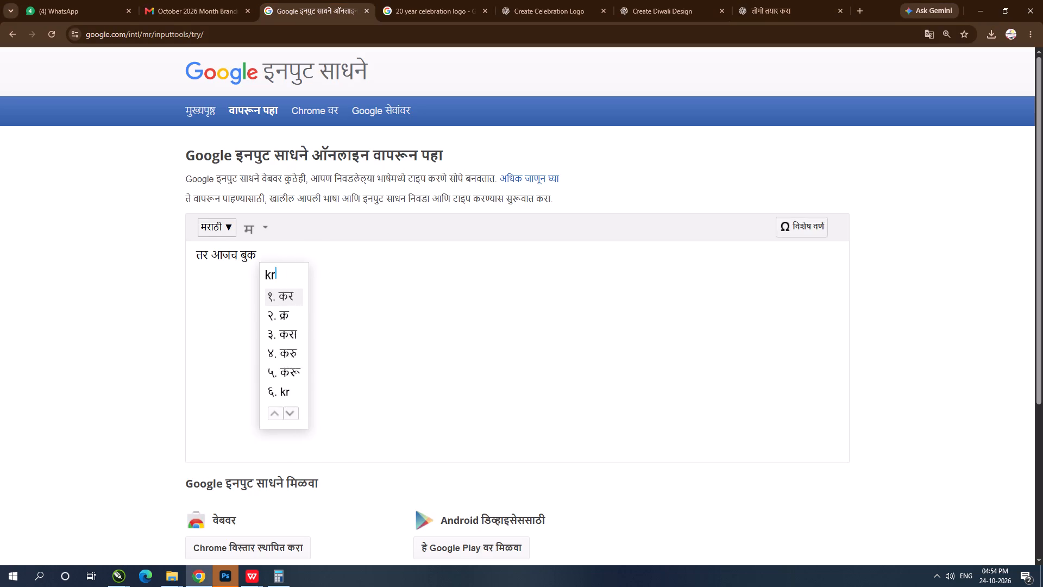
key("space")
key("BackSpace")
type("....")
key("ctrl+a")
key("ctrl+c")
Back in CorelDRAW, paste the booking phrase into the small text, reduce it to about 15.6 pt, and position it under the limited-period line.
key("alt+Tab")
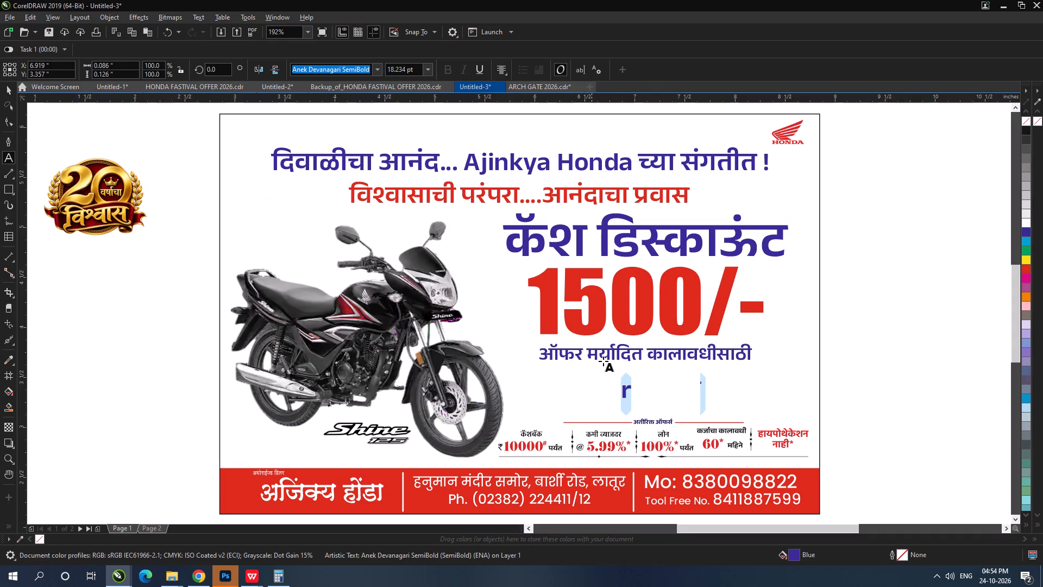
key("ctrl+v")
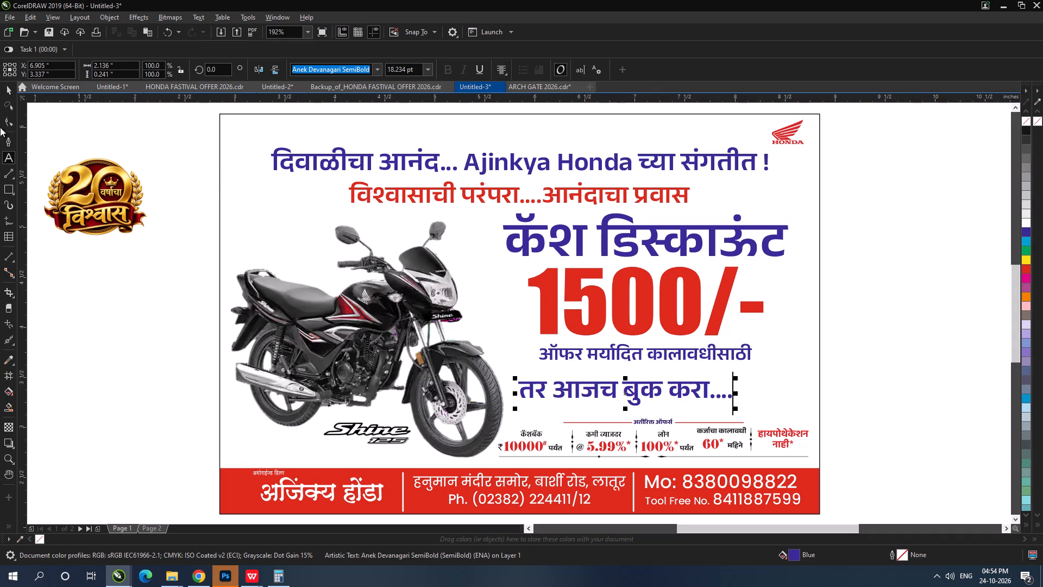
left_click(8, 89)
left_click_drag(739, 409, 723, 409)
left_click_drag(685, 391, 708, 385)
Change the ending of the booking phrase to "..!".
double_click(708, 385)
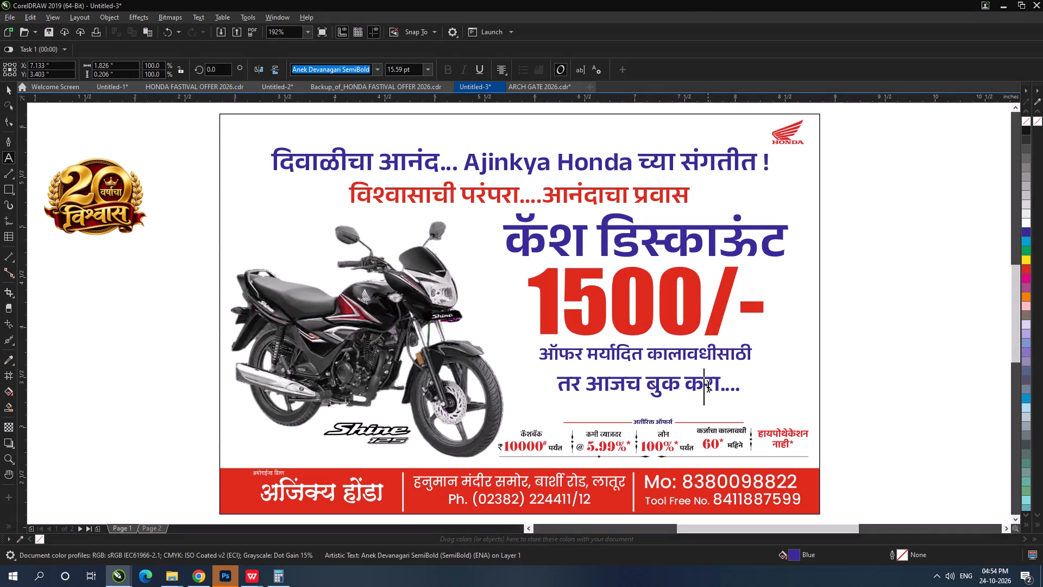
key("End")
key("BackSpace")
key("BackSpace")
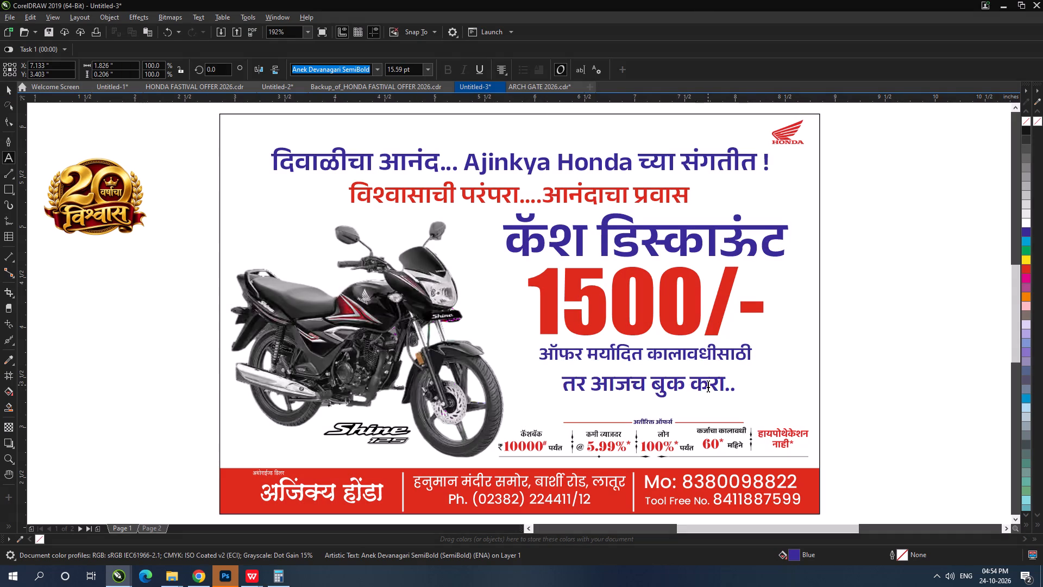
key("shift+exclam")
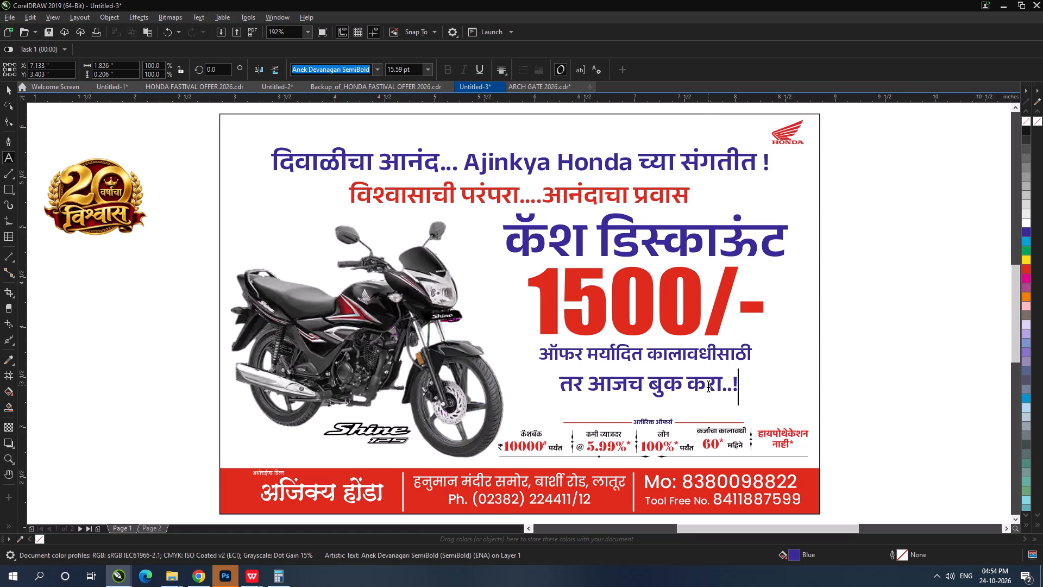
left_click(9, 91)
Switch to Google Input Tools in Chrome, write "आपली आवडती होंडा" in Marathi, and copy it.
scroll(419, 209, "down", 1)
scroll(529, 252, "up", 1)
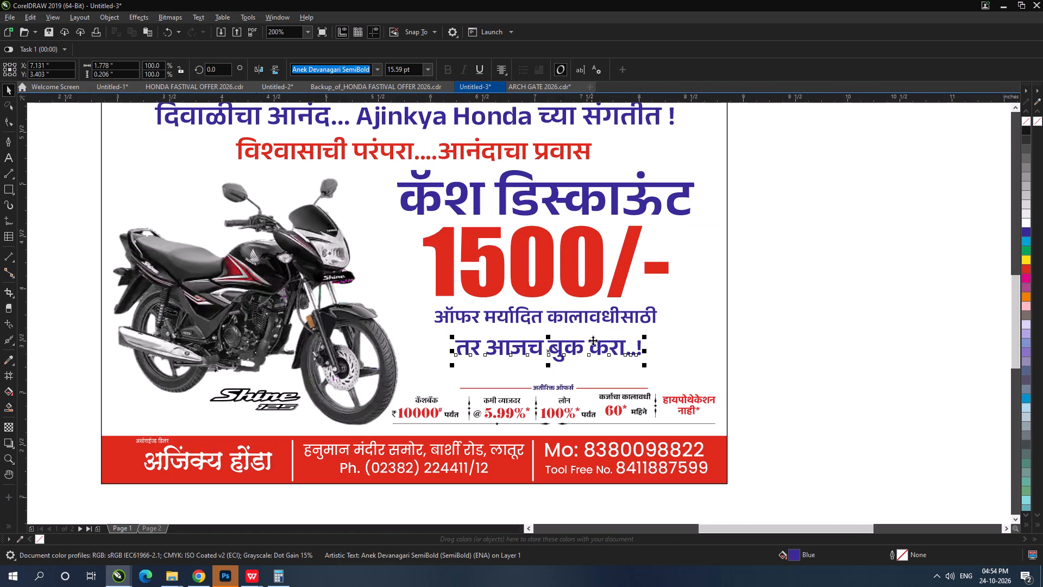
key("alt+Tab")
type("apli avdti honda")
key("space")
key("ctrl+a")
key("ctrl+c")
key("alt+Tab")
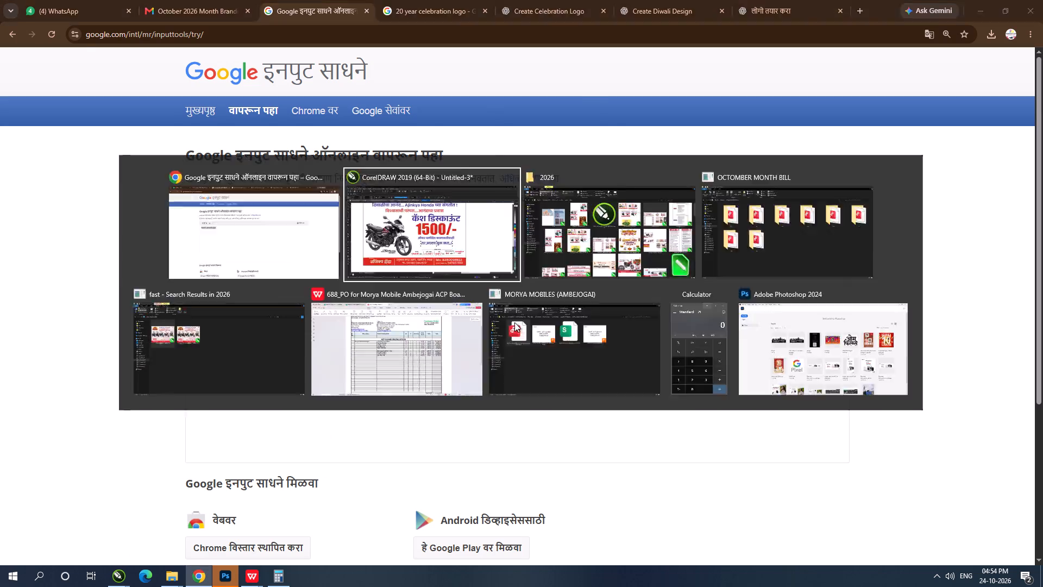
In CorelDRAW, replace the booking phrase's "..!" with the copied "आपली आवडती होंडा" and shrink the line to about 11.9 pt.
double_click(621, 352)
left_click_drag(627, 348, 706, 347)
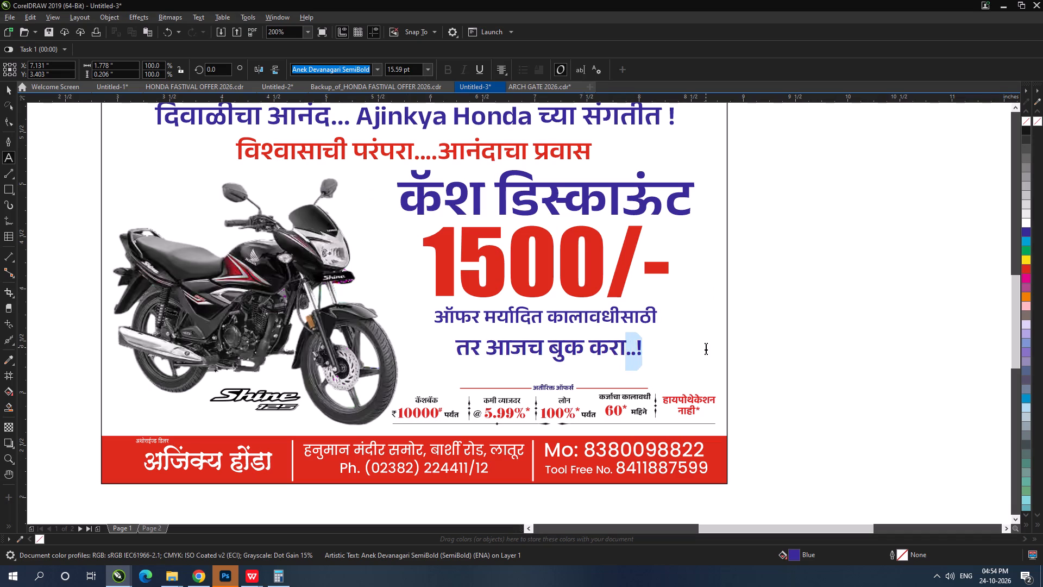
key("BackSpace")
key("space")
key("ctrl+v")
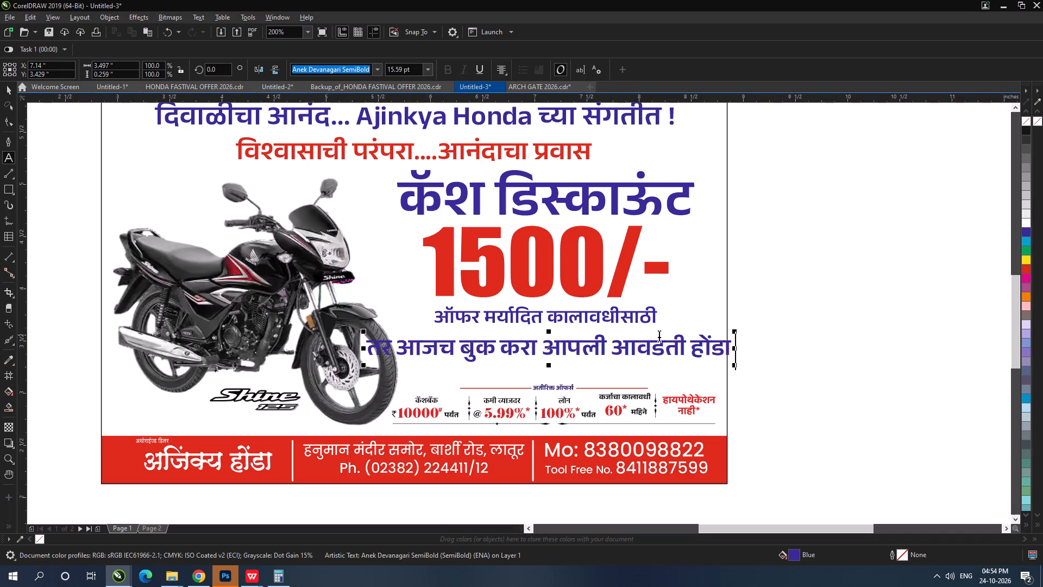
left_click(8, 95)
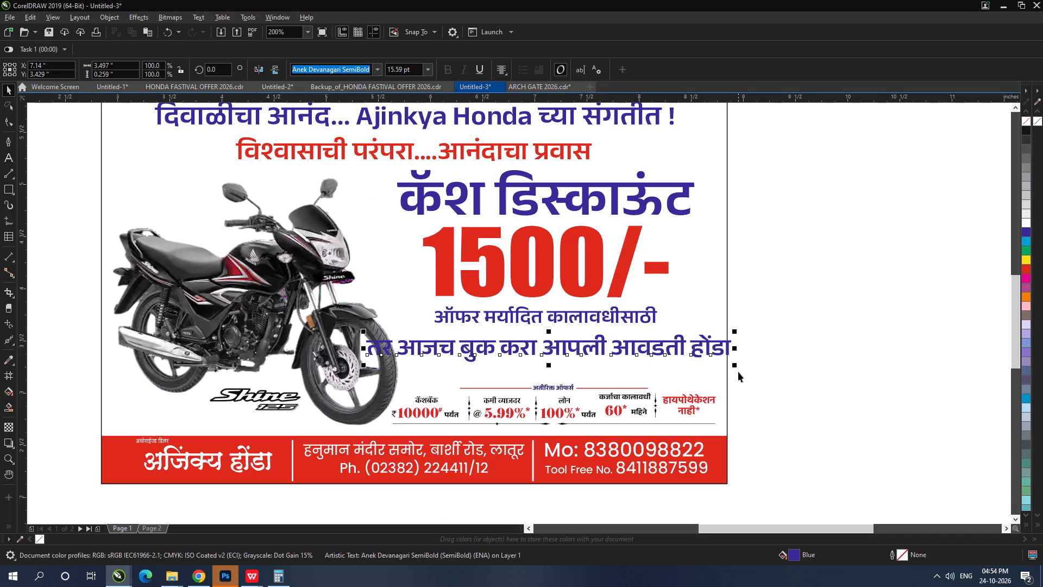
left_click_drag(739, 368, 695, 366)
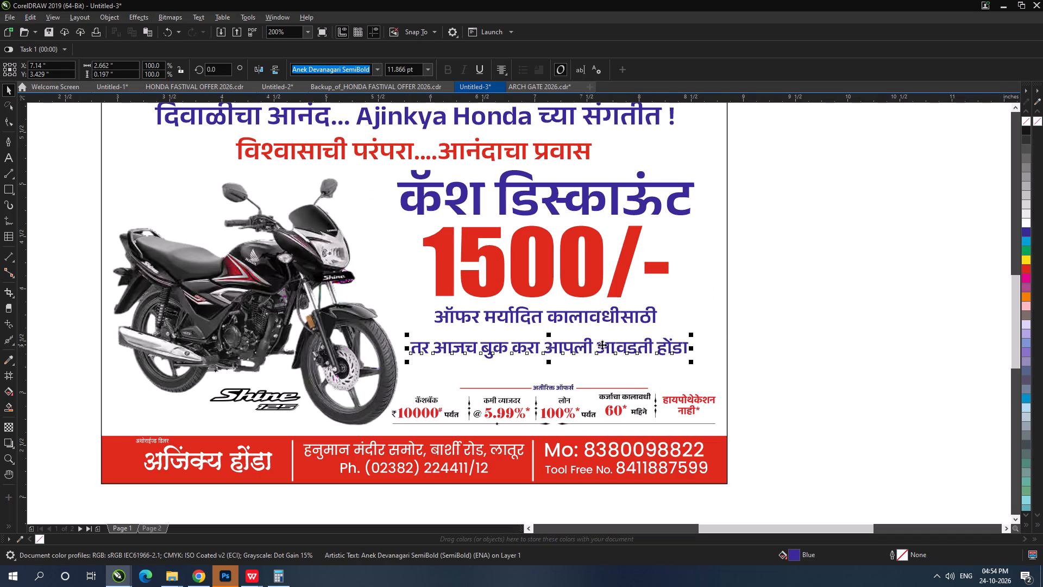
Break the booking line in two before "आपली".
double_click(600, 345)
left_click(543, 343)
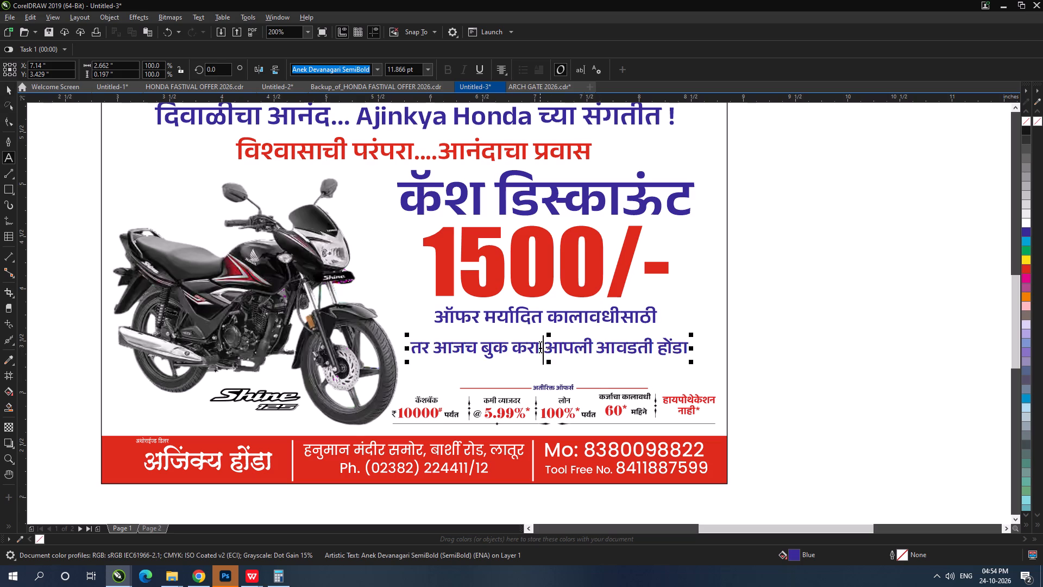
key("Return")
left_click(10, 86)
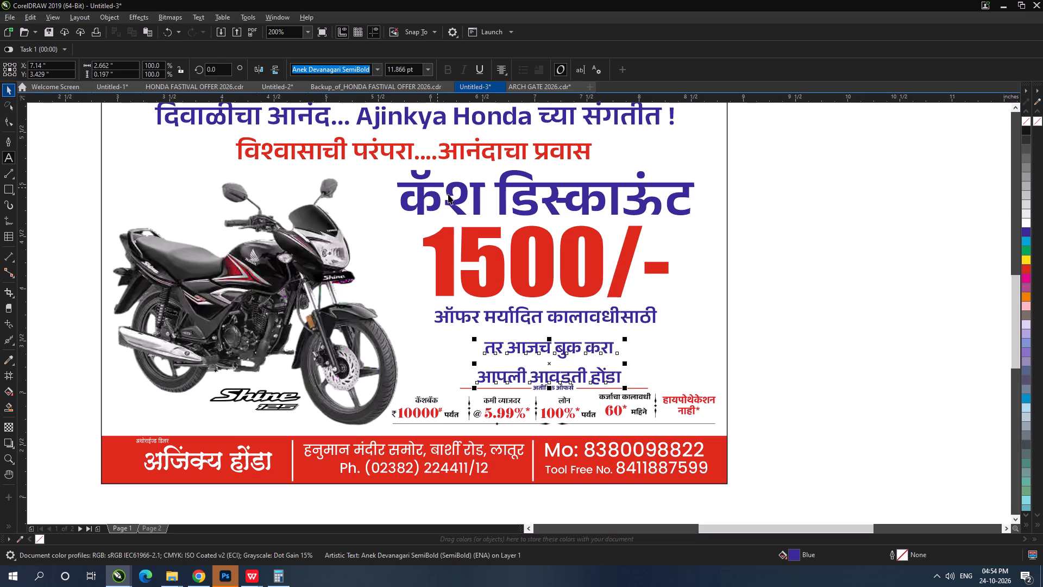
Reduce "कॅश डिस्काऊंट" to about 26.6 pt, center it with 1500/-, and shift it slightly left and down.
left_click(527, 185)
left_click_drag(702, 218, 677, 218)
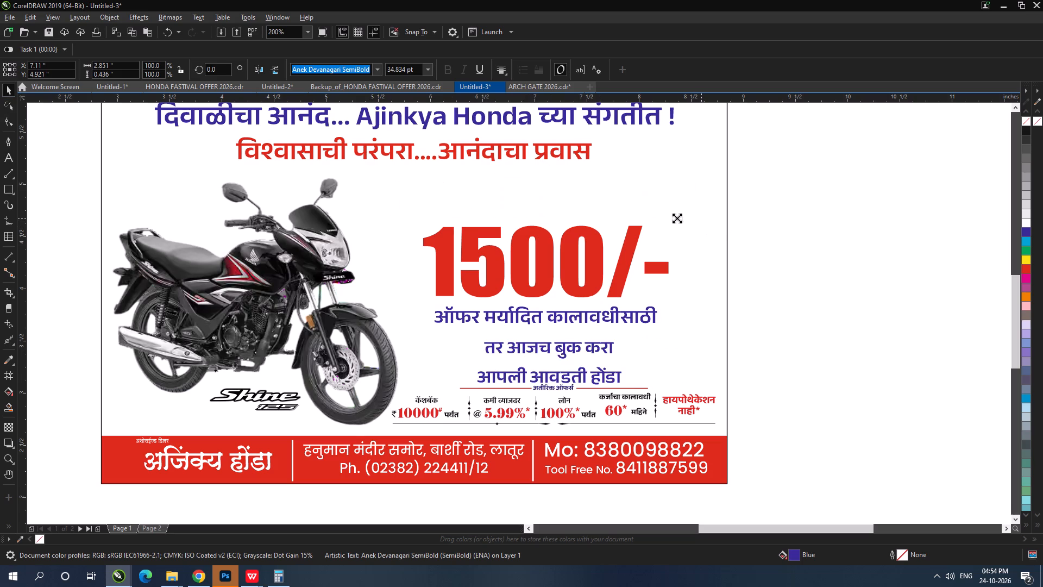
left_click_drag(677, 218, 667, 218)
left_click(588, 242, "shift")
key("c")
left_click(588, 242, "shift")
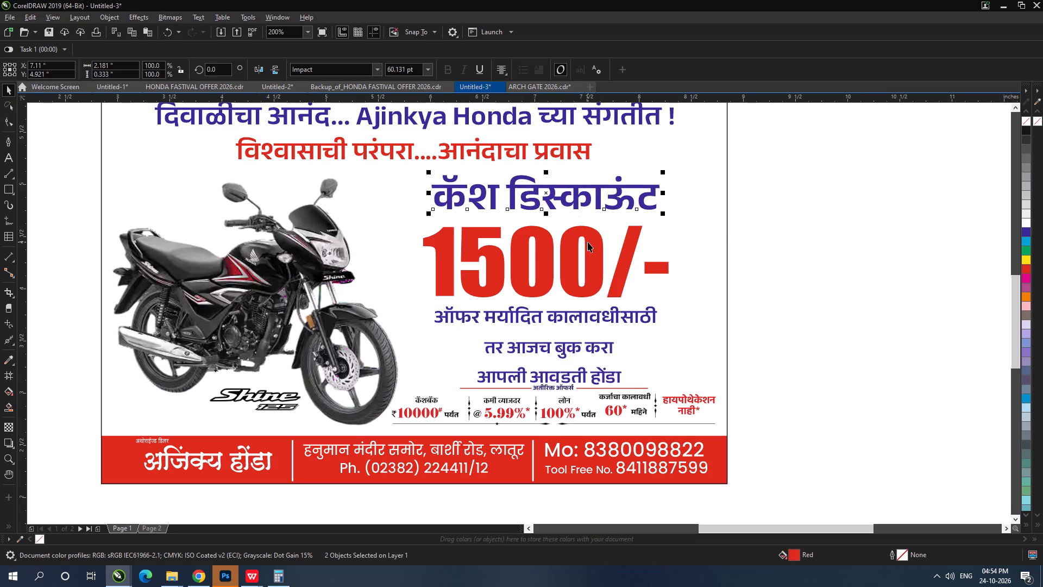
left_click_drag(580, 197, 569, 199)
left_click(564, 198)
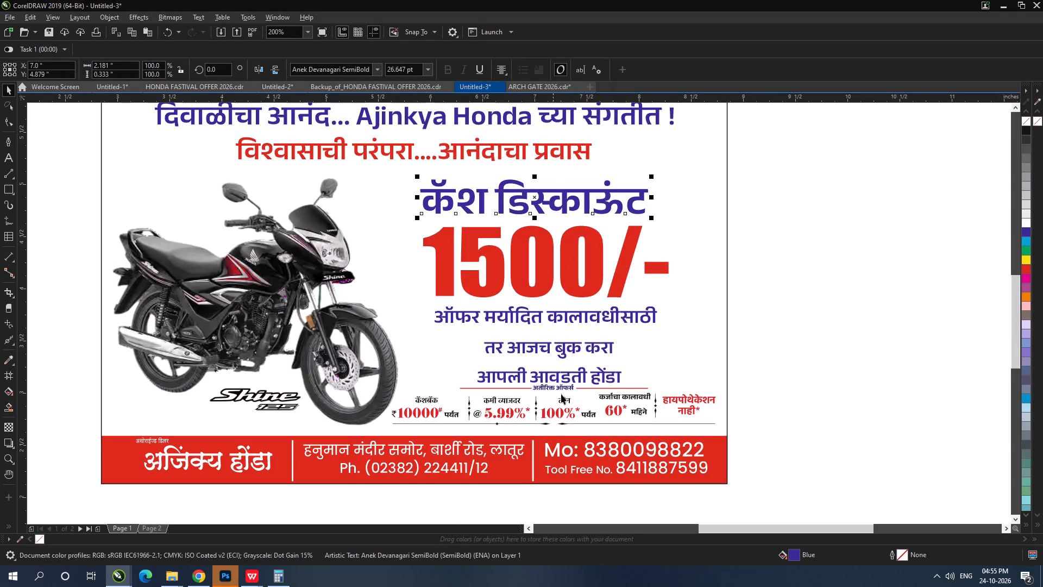
Move the two-line booking text slightly up and rejoin it into a single line.
left_click(568, 377)
left_click_drag(576, 375, 577, 369)
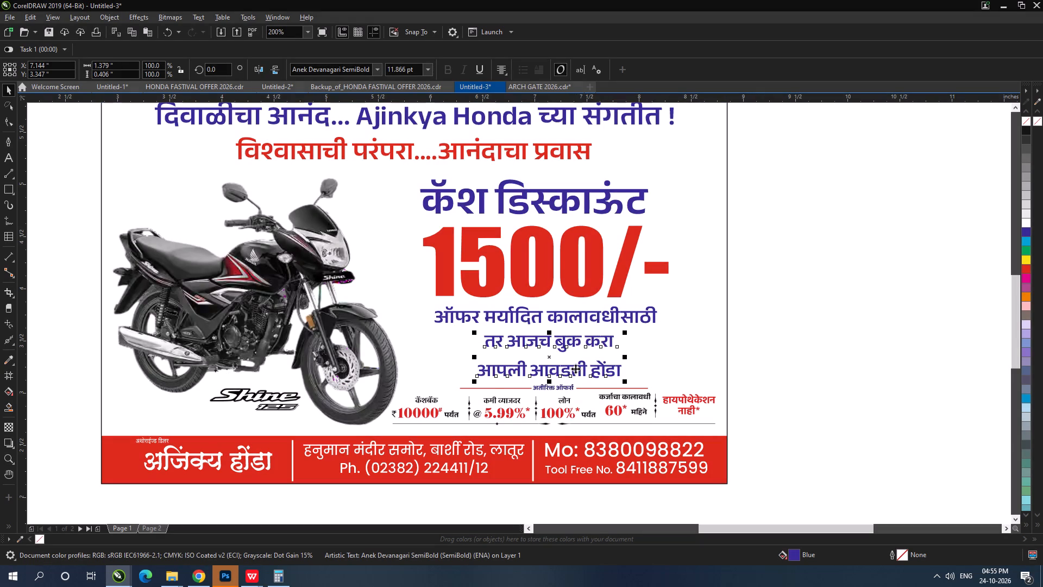
double_click(575, 369)
key("Home")
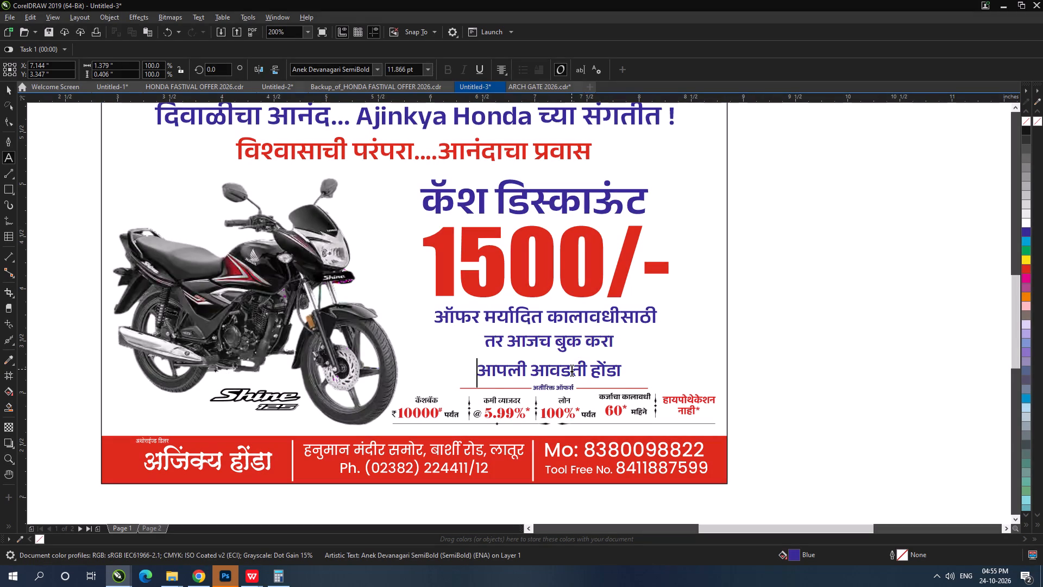
key("BackSpace")
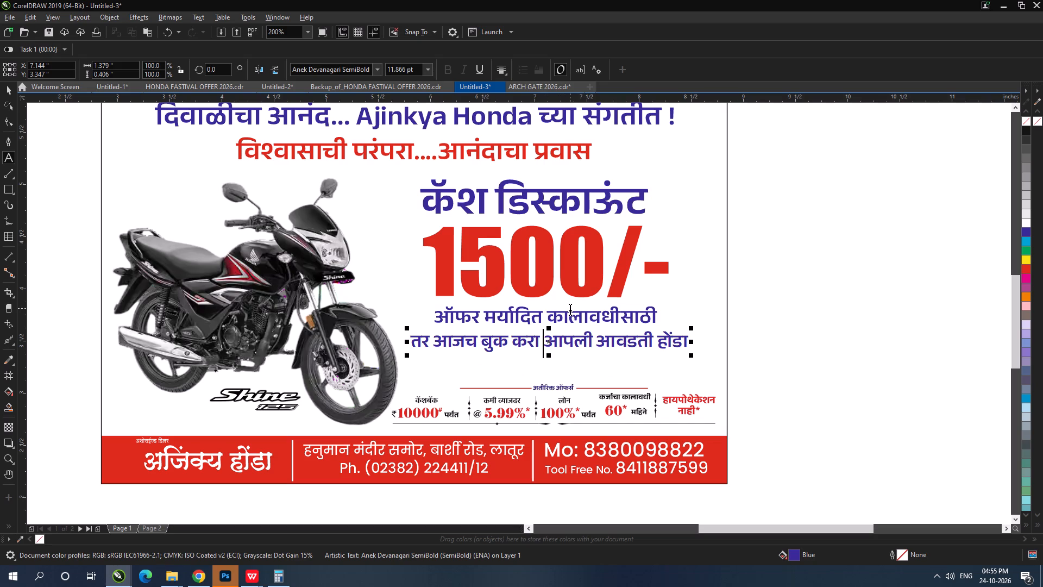
Break the booking line before "होंडा" and break the text apart into two separate line objects.
left_click(659, 340)
key("Return")
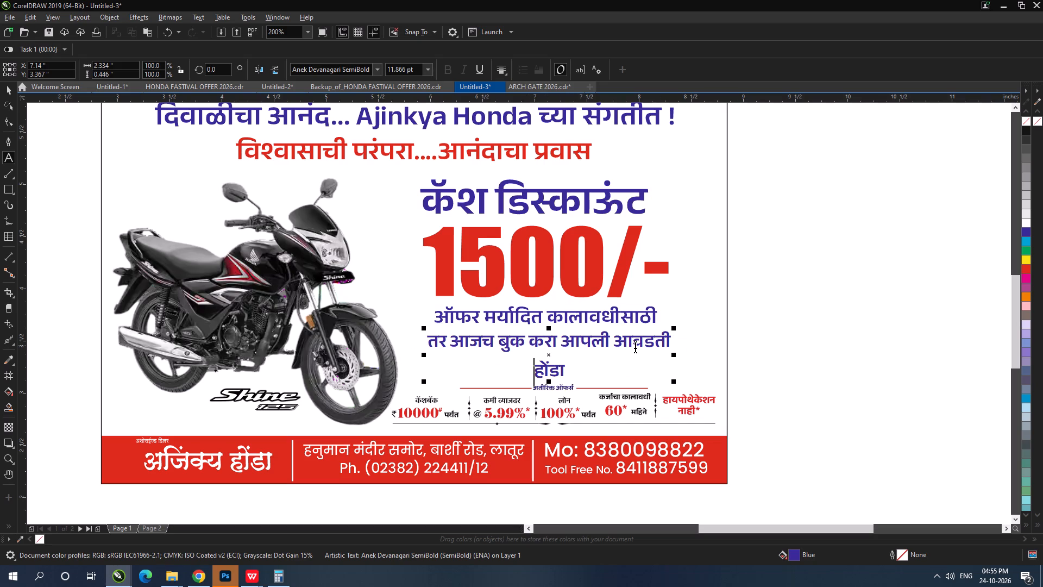
key("ctrl+k")
left_click(791, 372)
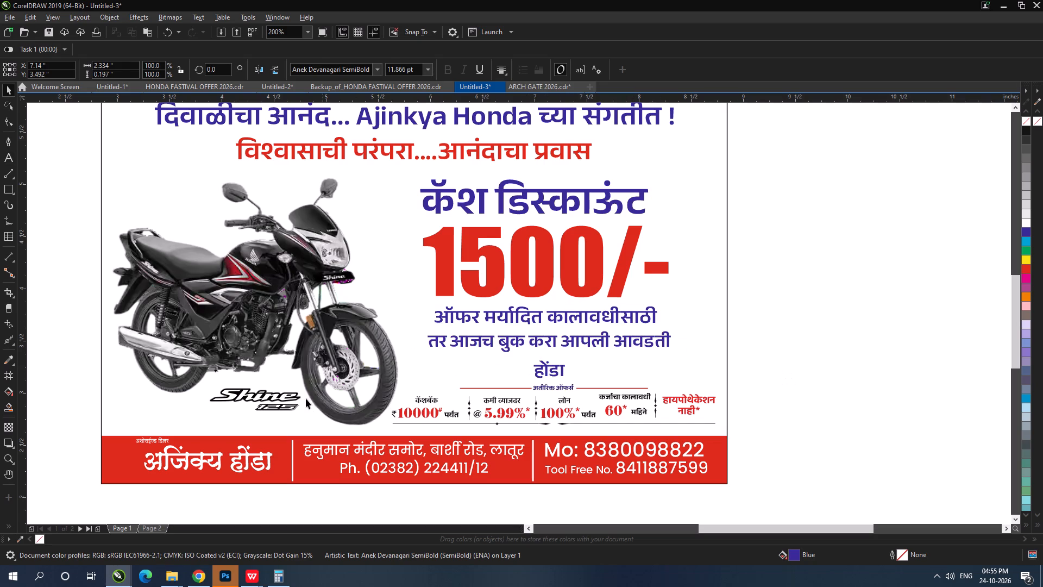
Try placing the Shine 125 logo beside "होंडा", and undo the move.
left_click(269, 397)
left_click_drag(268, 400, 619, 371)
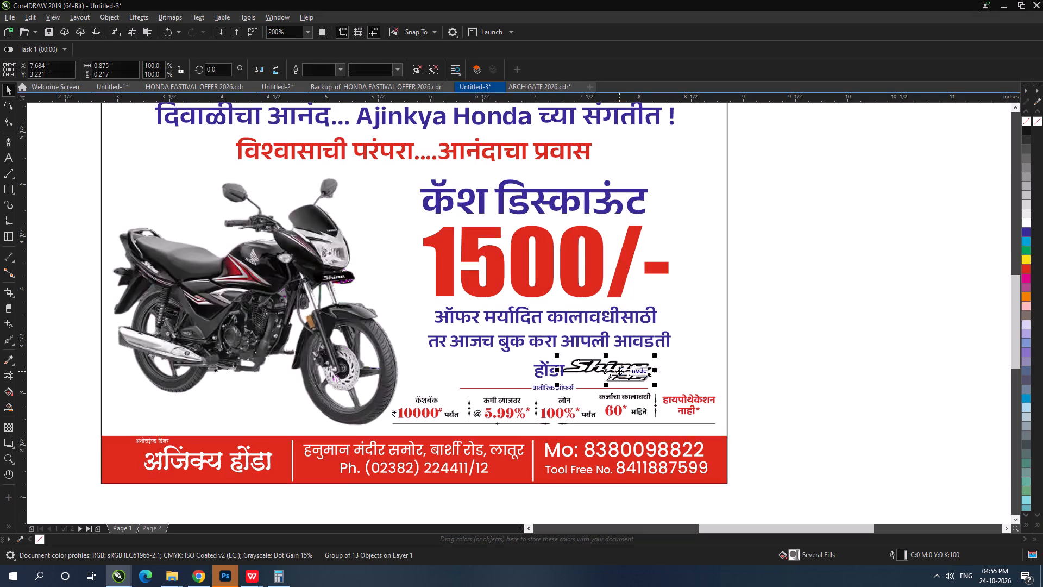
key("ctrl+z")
Transliterate "shain" to "शाईन" in Google Input Tools and append it after "होंडा" in CorelDRAW.
key("alt+Tab")
type("shain")
key("space")
key("ctrl+a")
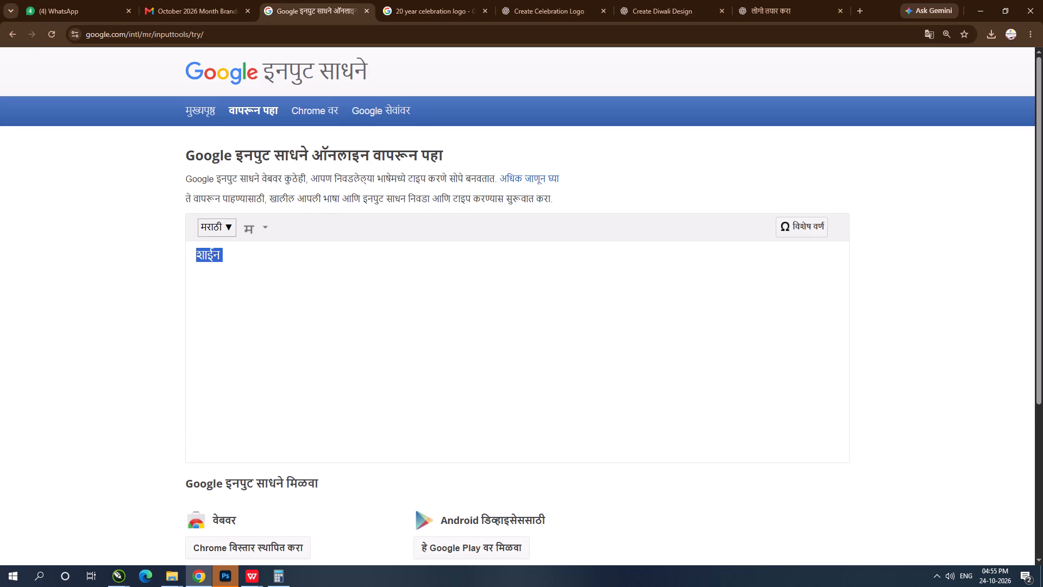
key("ctrl+c")
key("alt+Tab")
double_click(556, 373)
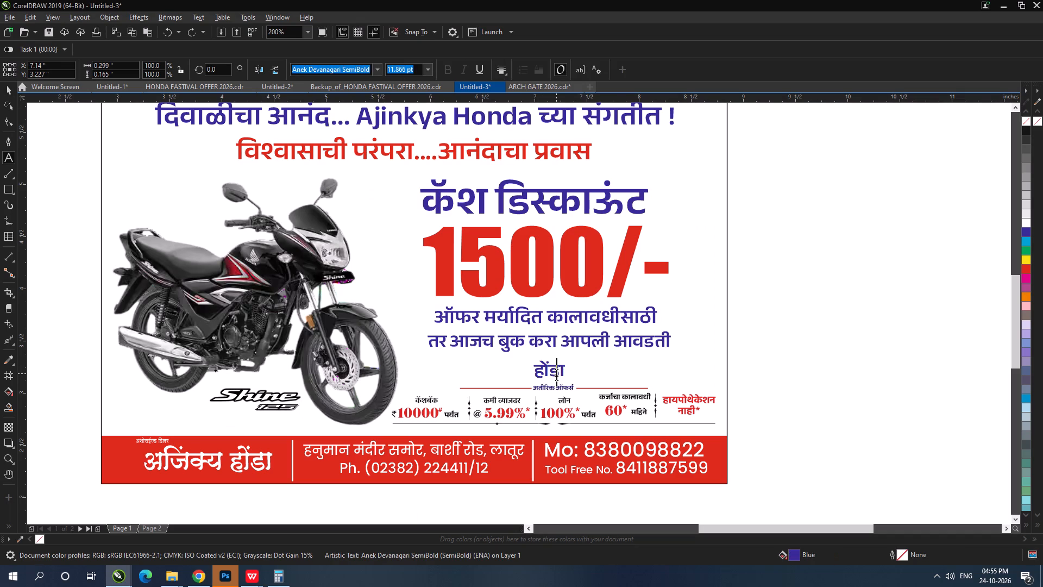
key("End")
key("ctrl+v")
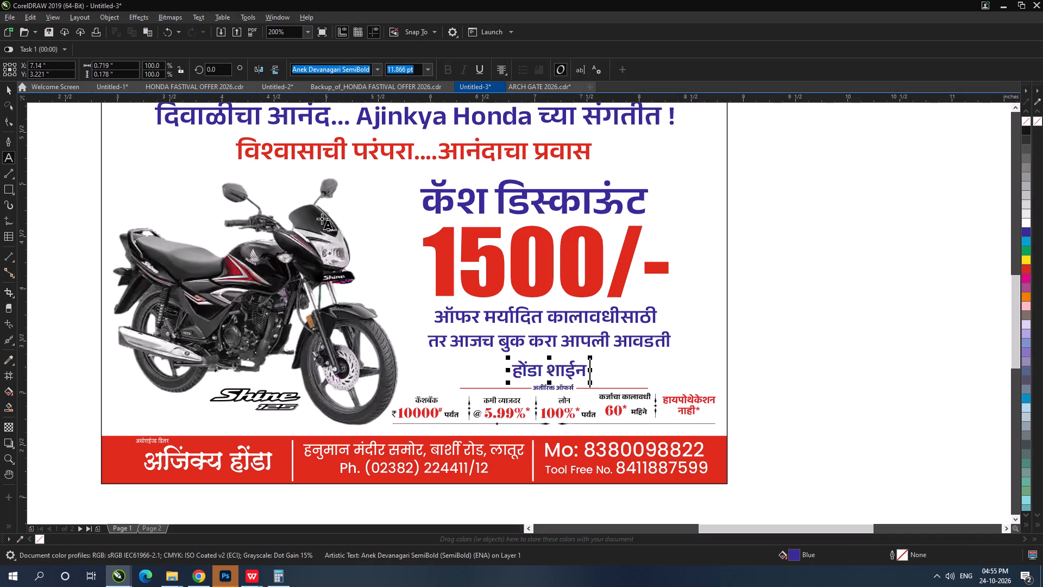
Move "होंडा शाईन" up closer to the booking line and center-align it with the booking and limited-period offer lines.
left_click(7, 88)
scroll(570, 364, "up", 1)
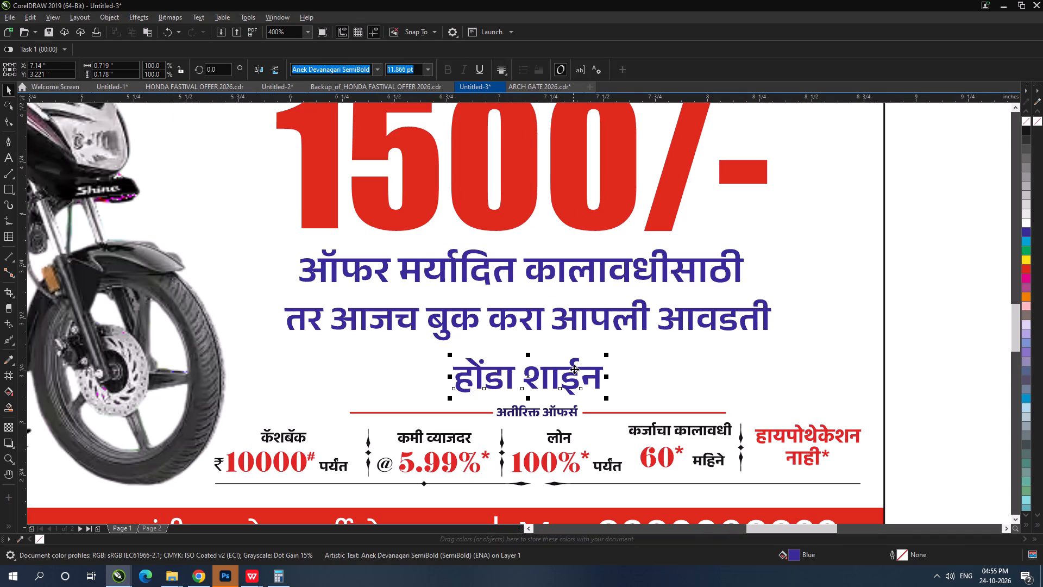
left_click_drag(574, 369, 575, 354)
left_click(529, 311, "shift")
key("c")
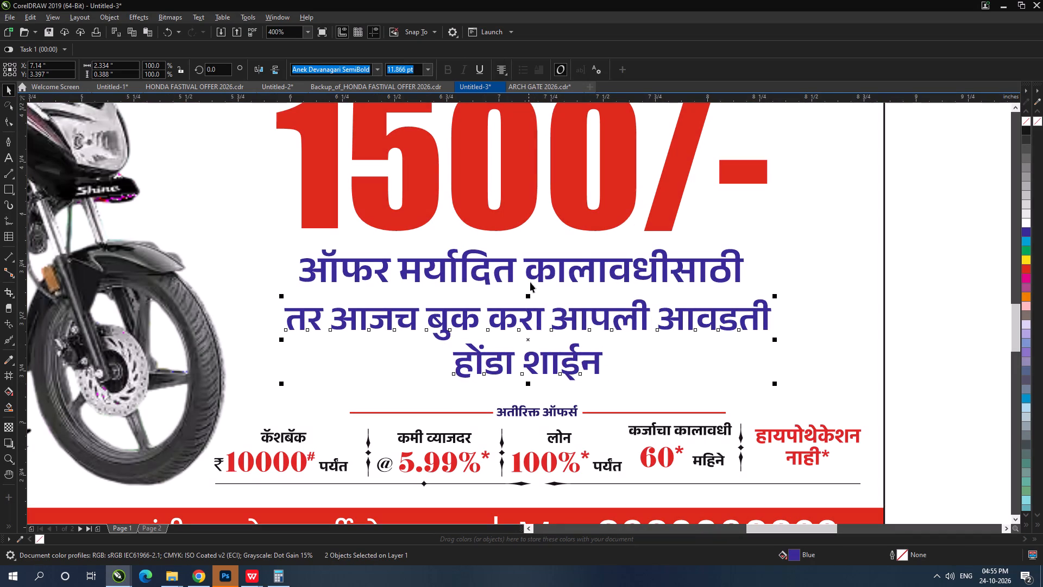
left_click(542, 264, "shift")
key("c")
Shift the three blue text lines below 1500/- slightly down and enlarge them to about 104.6%.
left_click_drag(621, 266, 620, 270)
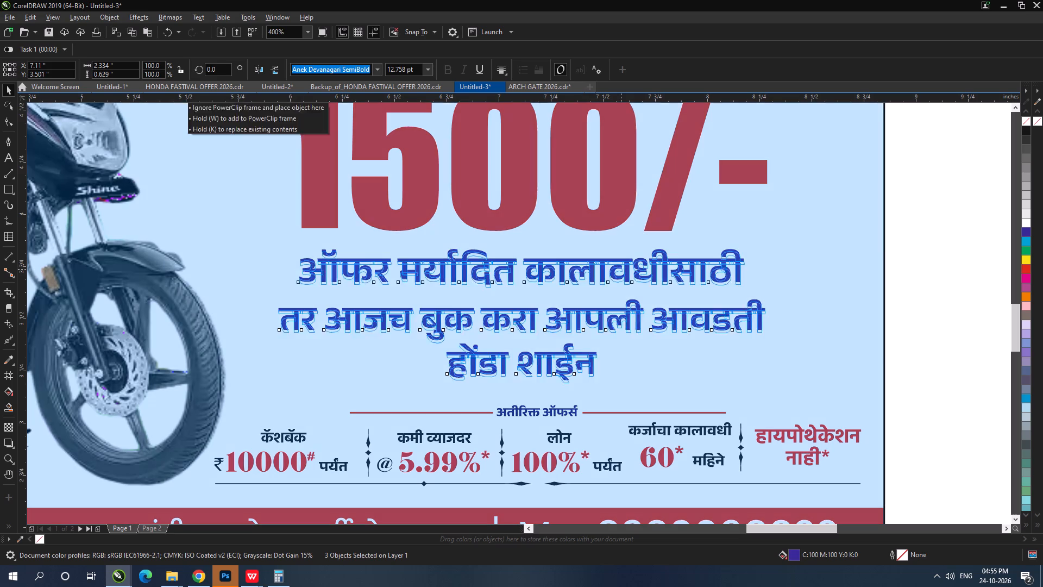
left_click_drag(620, 270, 620, 271)
left_click_drag(769, 391, 780, 396)
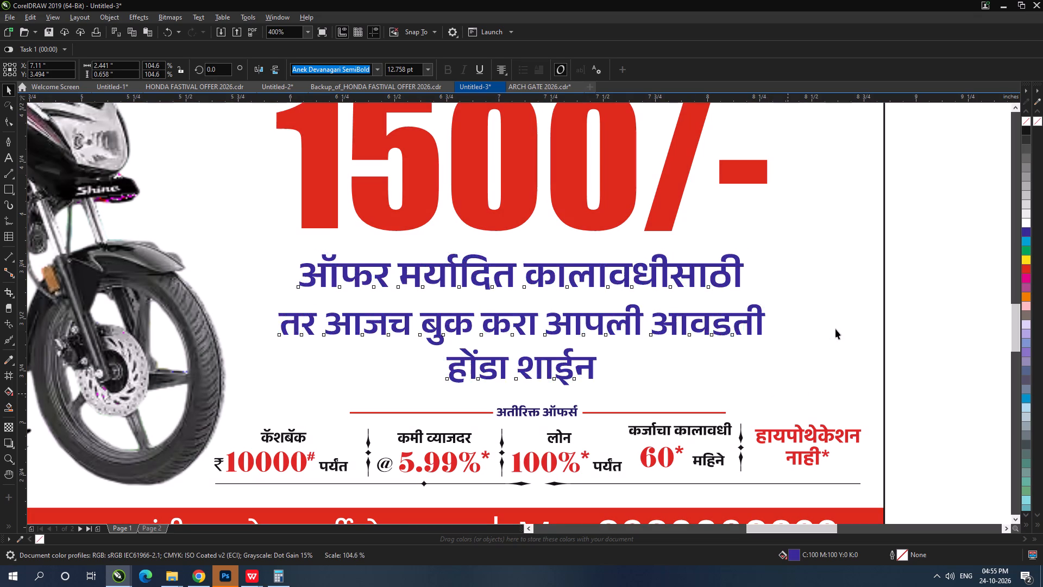
left_click(837, 321)
Place the 20-year trust logo on the poster above the bike's rear, sized about 0.95 × 0.72 in.
key("shift+F2")
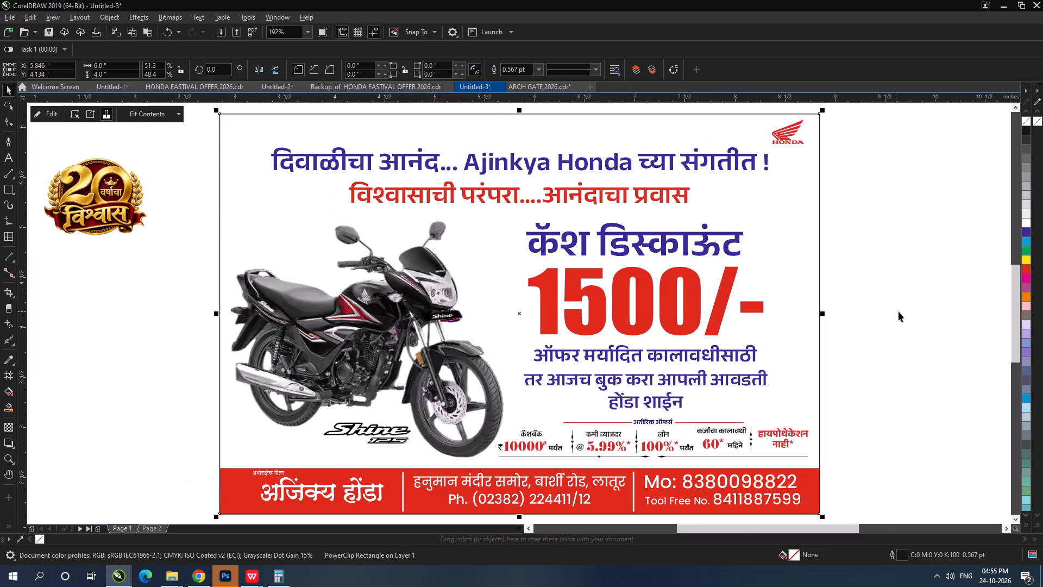
left_click(899, 311)
left_click(116, 212)
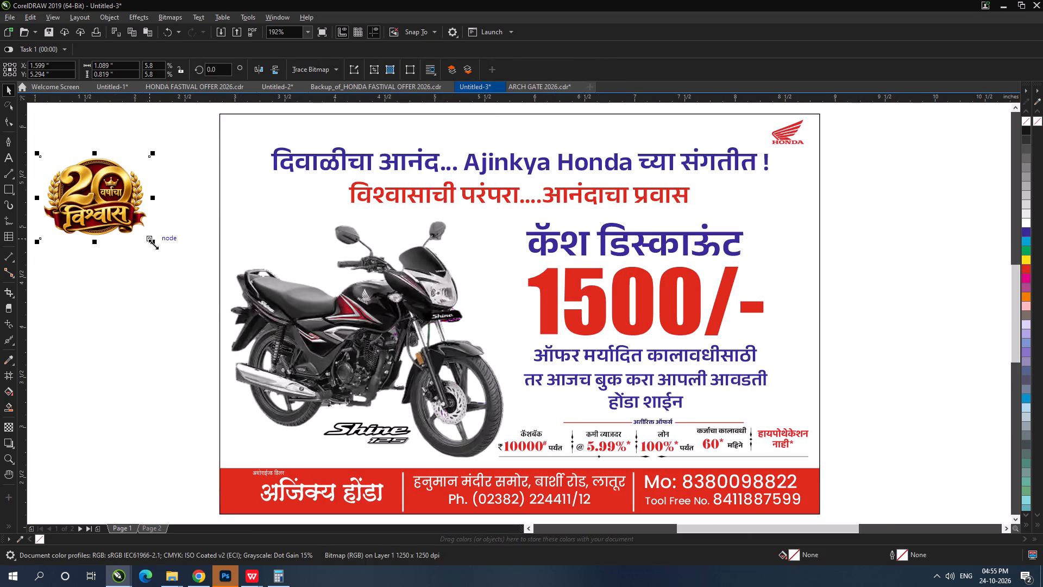
left_click_drag(153, 244, 140, 229)
left_click_drag(105, 192, 291, 211)
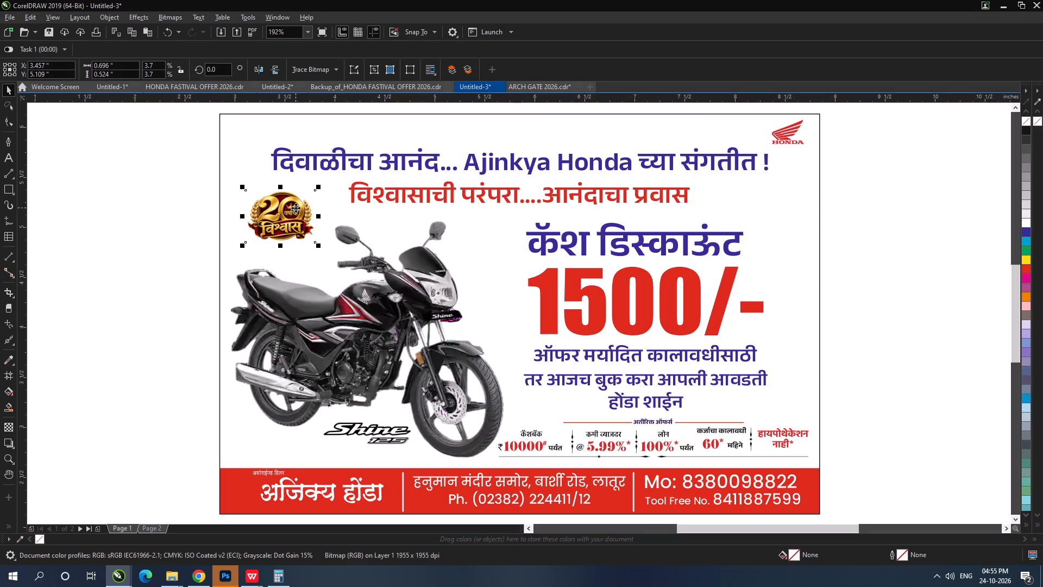
left_click_drag(318, 246, 331, 261)
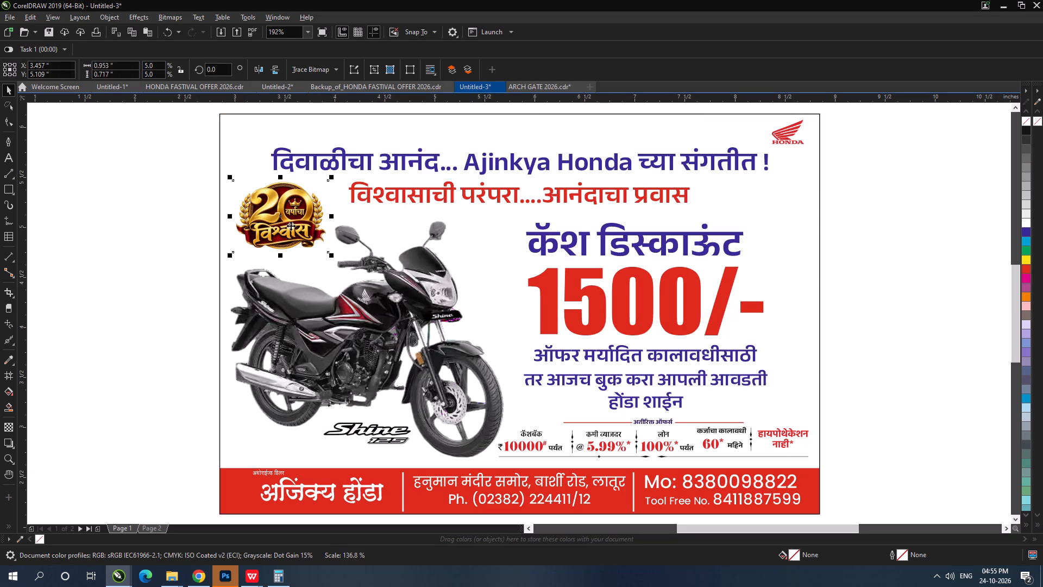
left_click(287, 220)
left_click(136, 243)
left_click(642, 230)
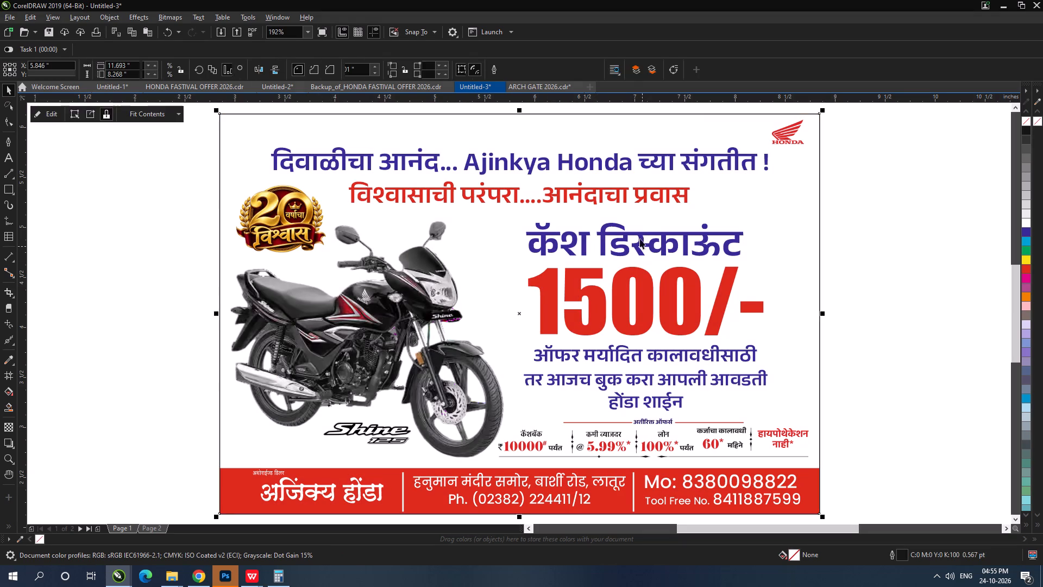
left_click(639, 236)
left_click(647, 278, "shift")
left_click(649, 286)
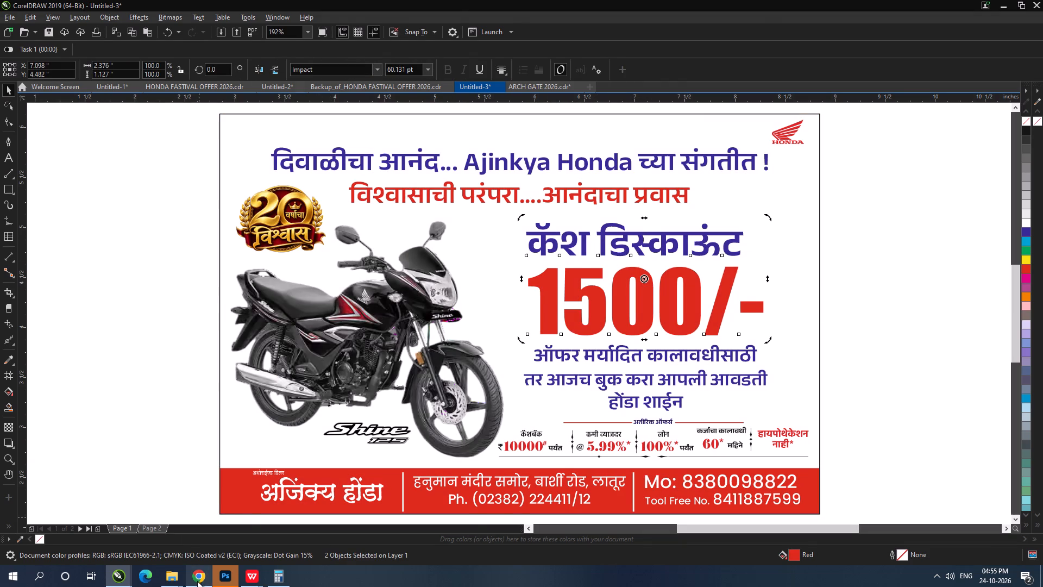
In Chrome, copy the generated Diwali courtyard background image from the "Create Diwali Design" ChatGPT chat.
left_click(197, 581)
left_click(774, 0)
left_click(682, 0)
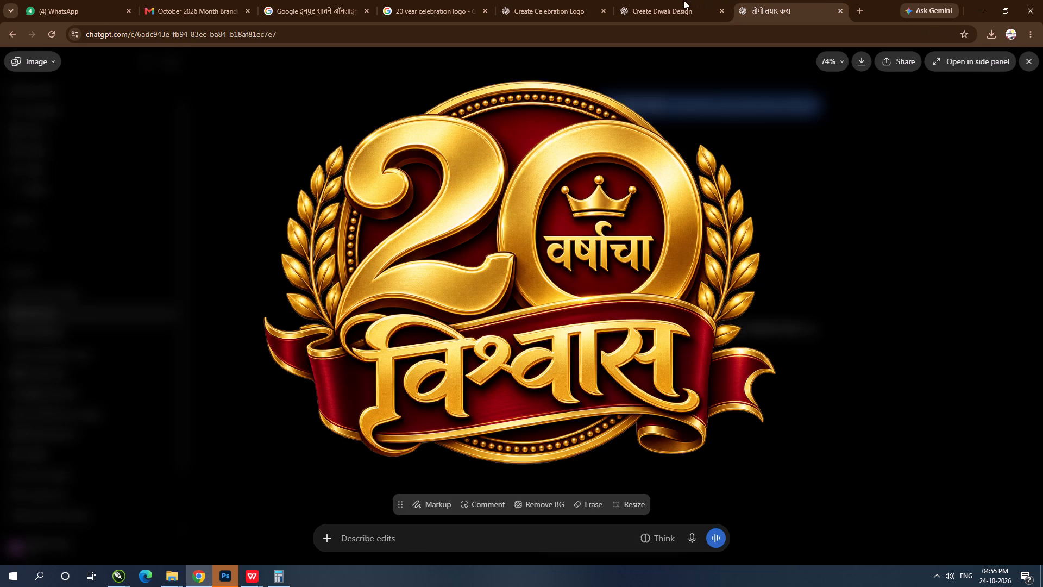
scroll(586, 367, "down", 5)
left_click(564, 335)
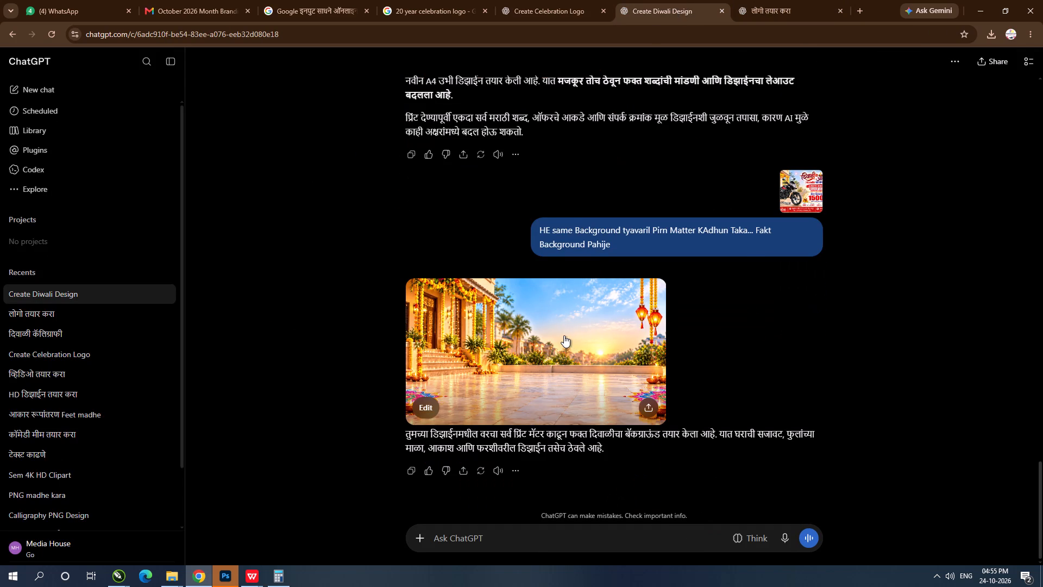
right_click(544, 236)
left_click(600, 279)
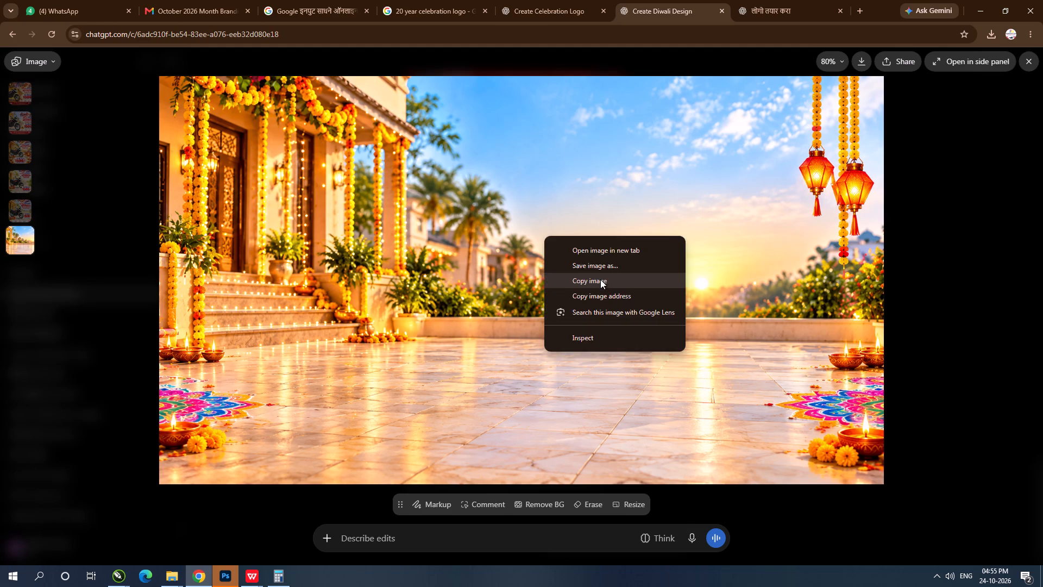
left_click(973, 230)
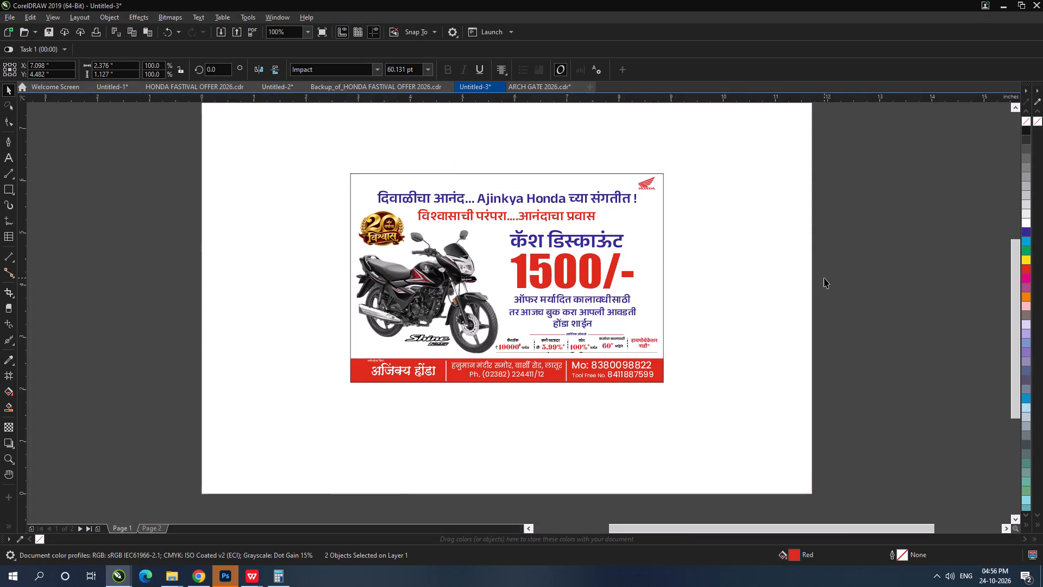
key("ctrl+v")
scroll(675, 276, "down", 2)
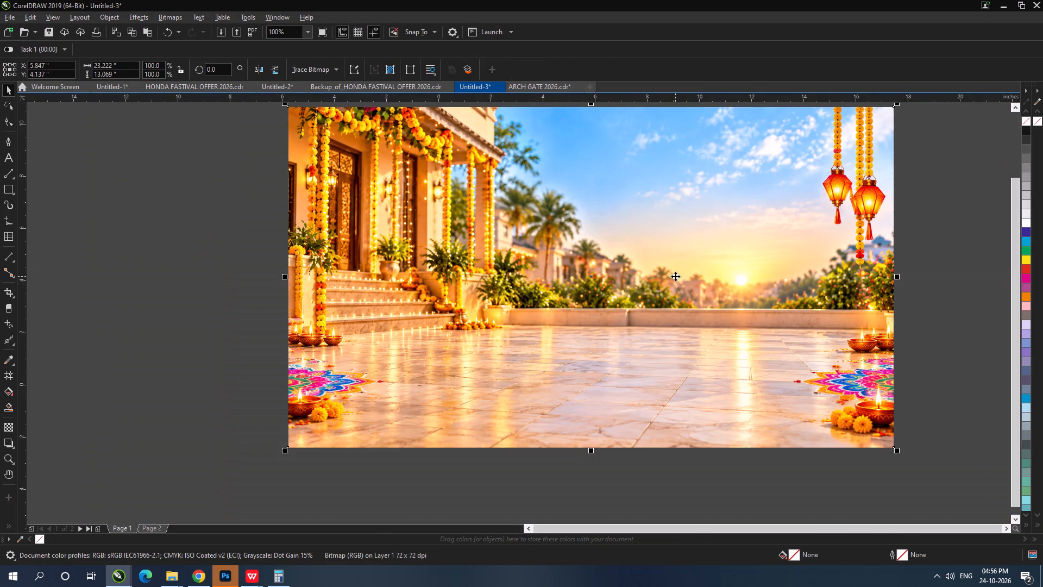
scroll(675, 276, "down", 1)
left_click_drag(702, 314, 435, 278)
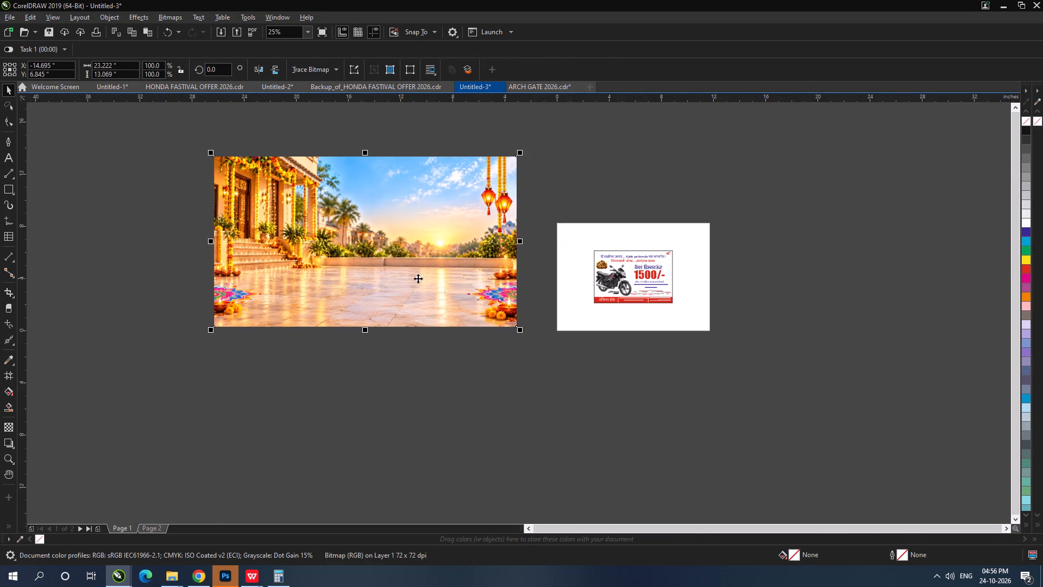
Draw a rectangle about 14.8 × 9.63 in over the image's sky, palm trees and hanging lanterns.
scroll(397, 260, "up", 1)
left_click(9, 187)
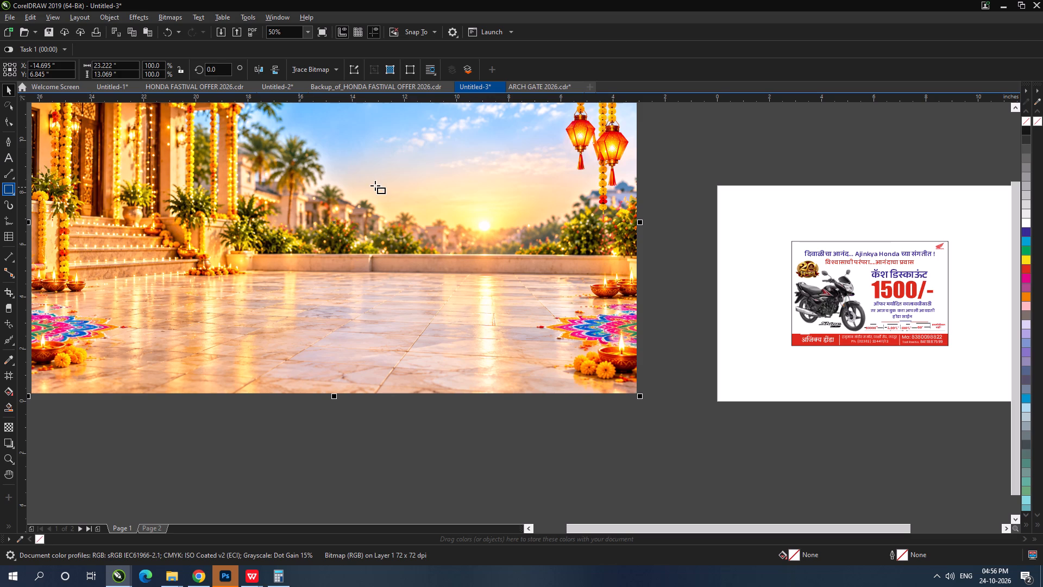
scroll(300, 297, "down", 1)
scroll(318, 224, "up", 1)
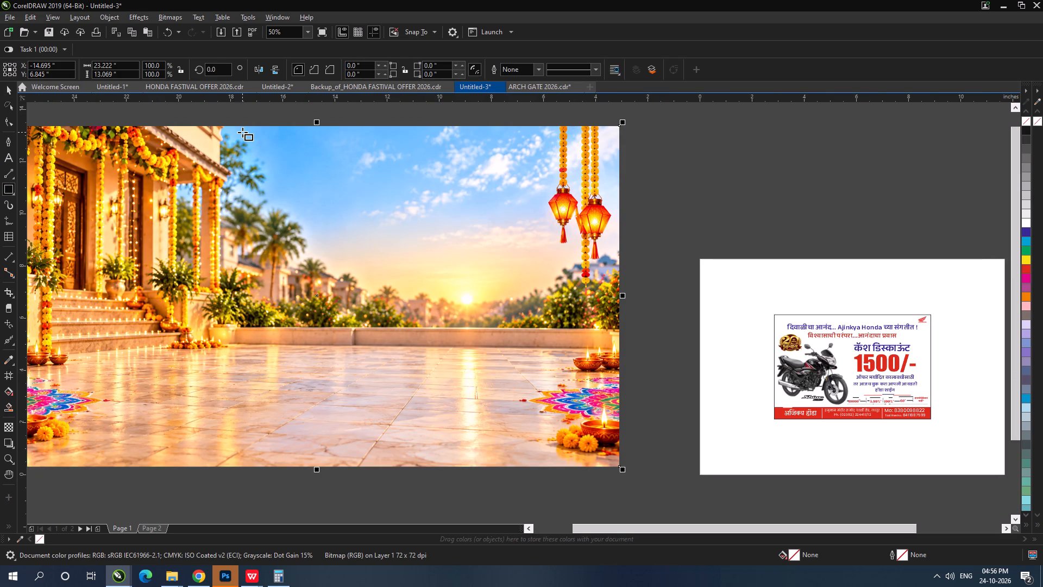
left_click_drag(234, 128, 543, 428)
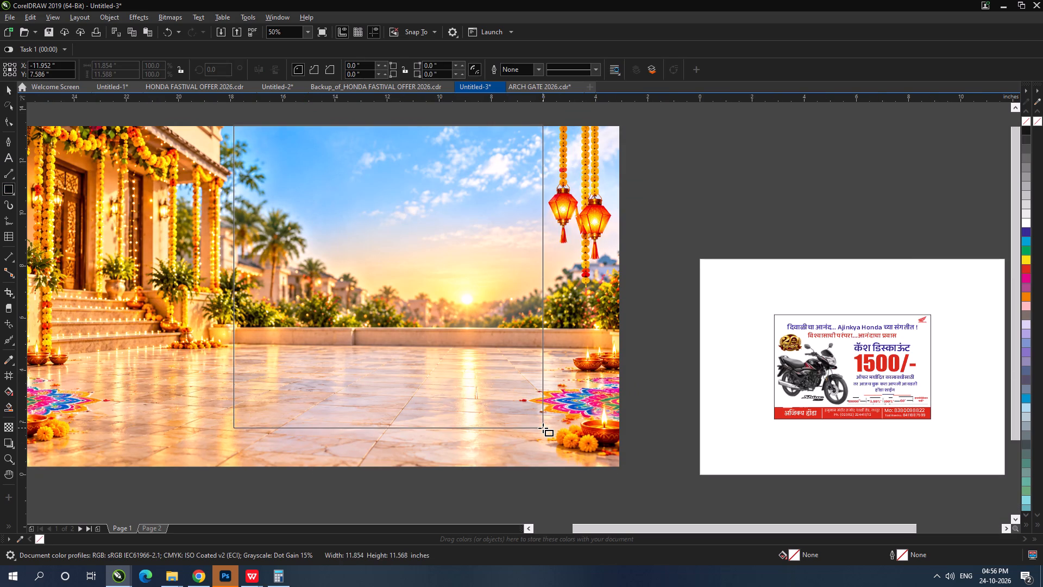
left_click_drag(543, 428, 544, 384)
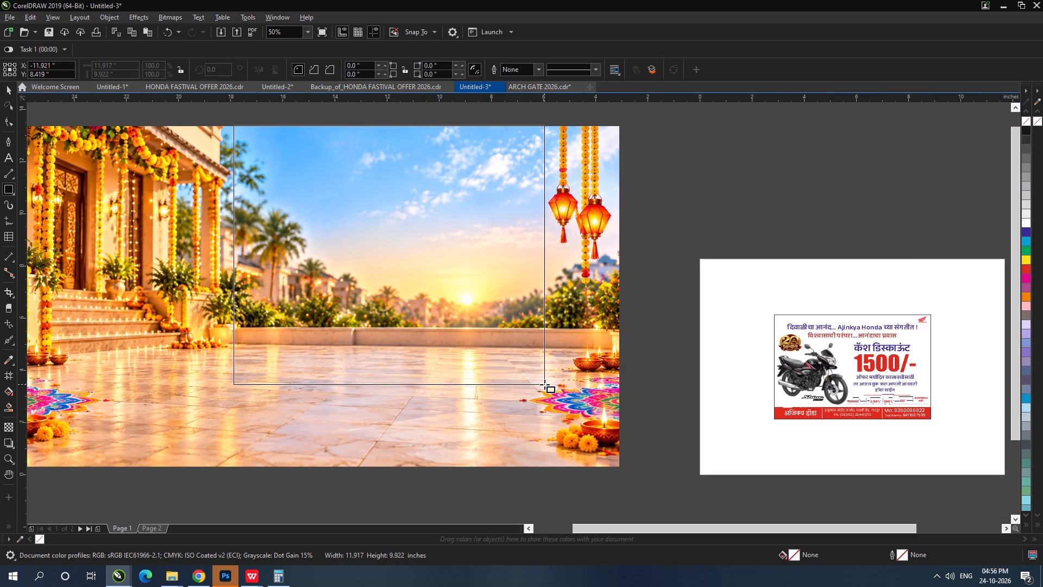
left_click_drag(544, 384, 621, 377)
left_click(11, 90)
Intersect the background image with the rectangle, and delete the original image and the rectangle.
left_click(137, 279, "shift")
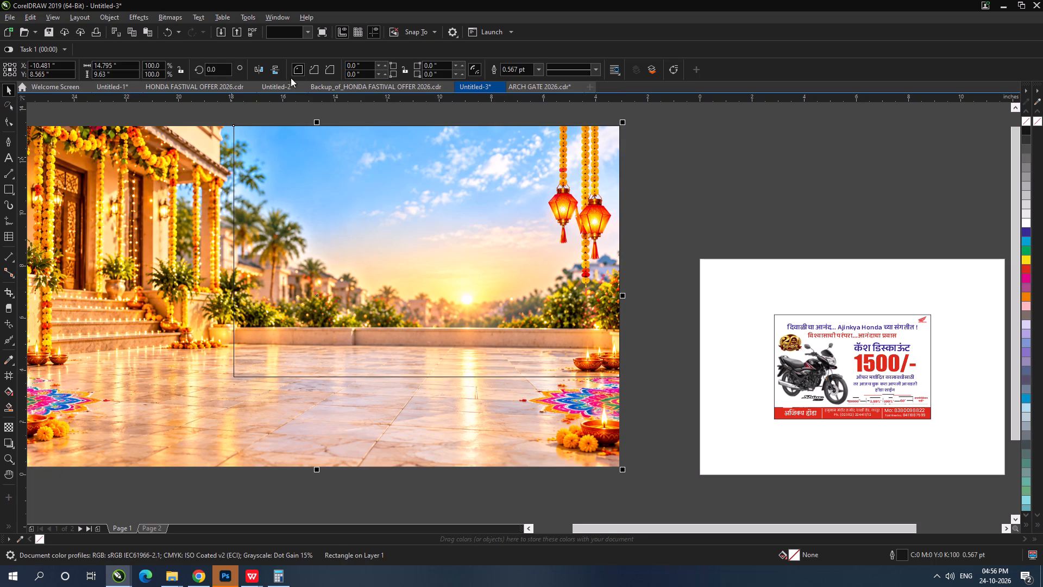
left_click(353, 70)
left_click(134, 373)
key("Delete")
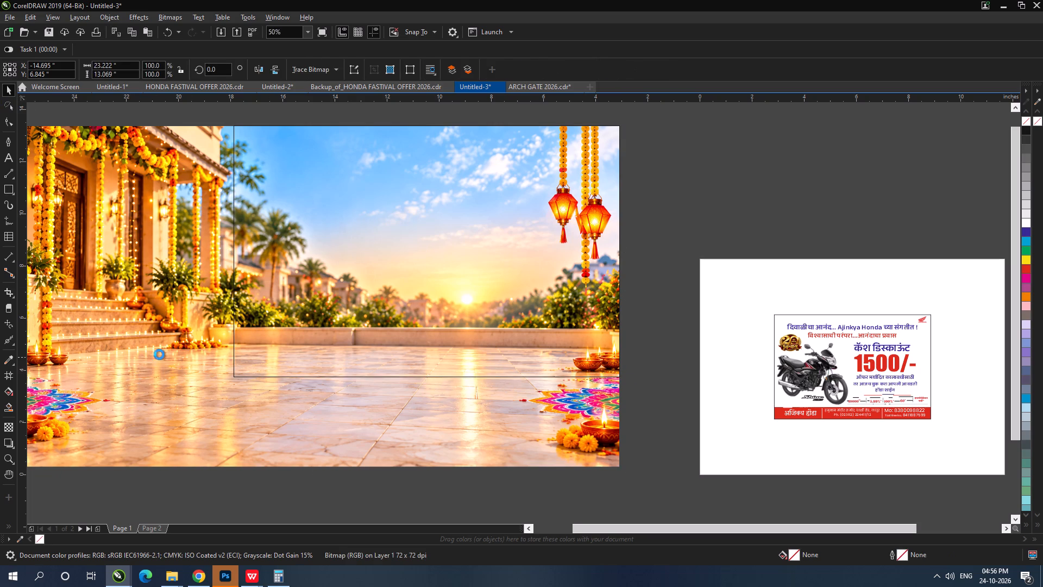
left_click(366, 316)
key("Delete")
Resize the cropped Diwali background image to 6 × 4 in.
left_click(407, 297)
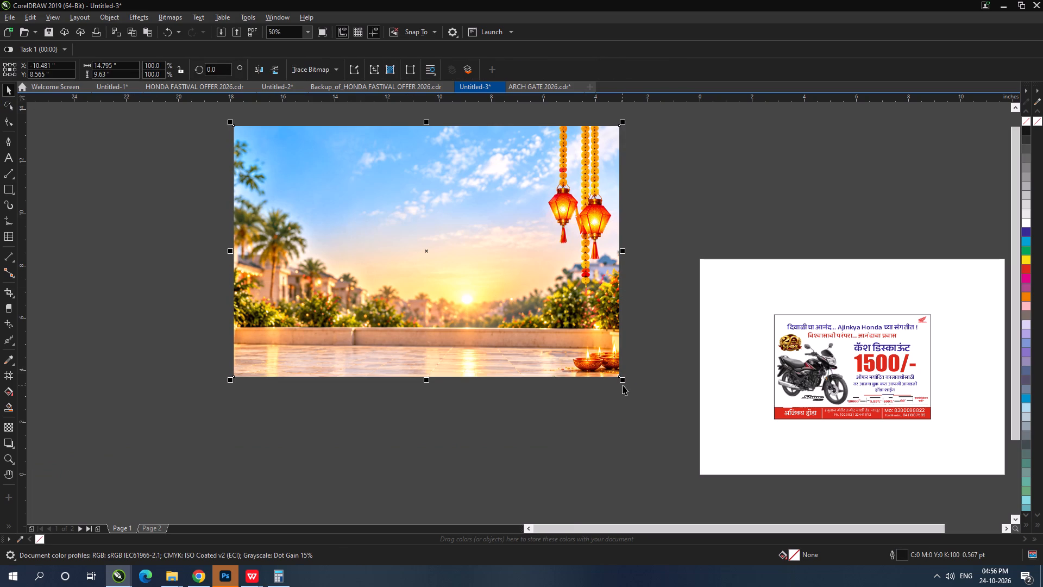
left_click_drag(623, 382, 486, 314)
left_click(183, 67)
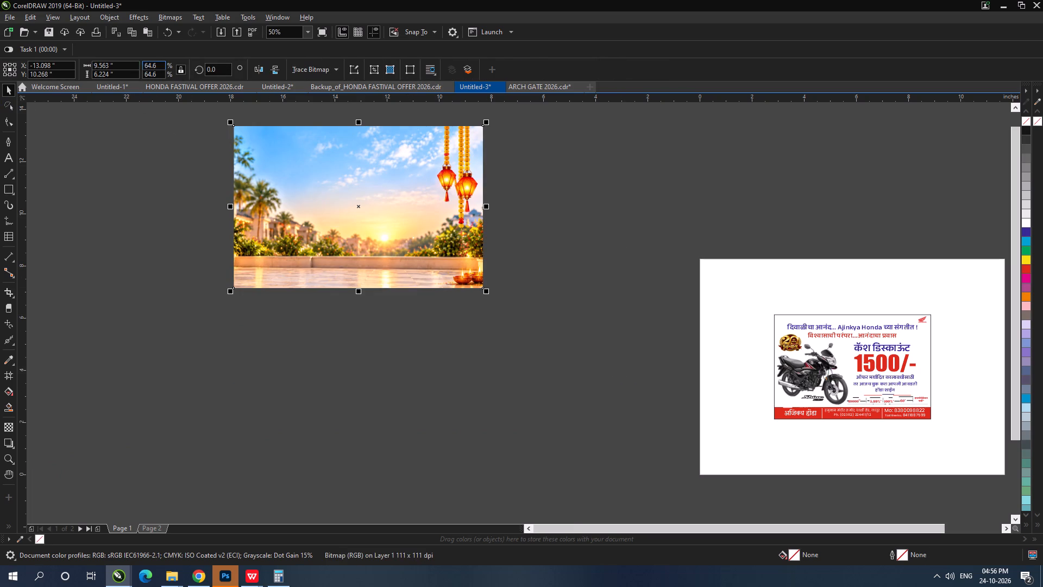
left_click_drag(111, 63, 0, 63)
left_click(174, 68)
left_click(181, 68)
left_click_drag(123, 67, 13, 53)
key("6")
key("Tab")
key("4")
key("Return")
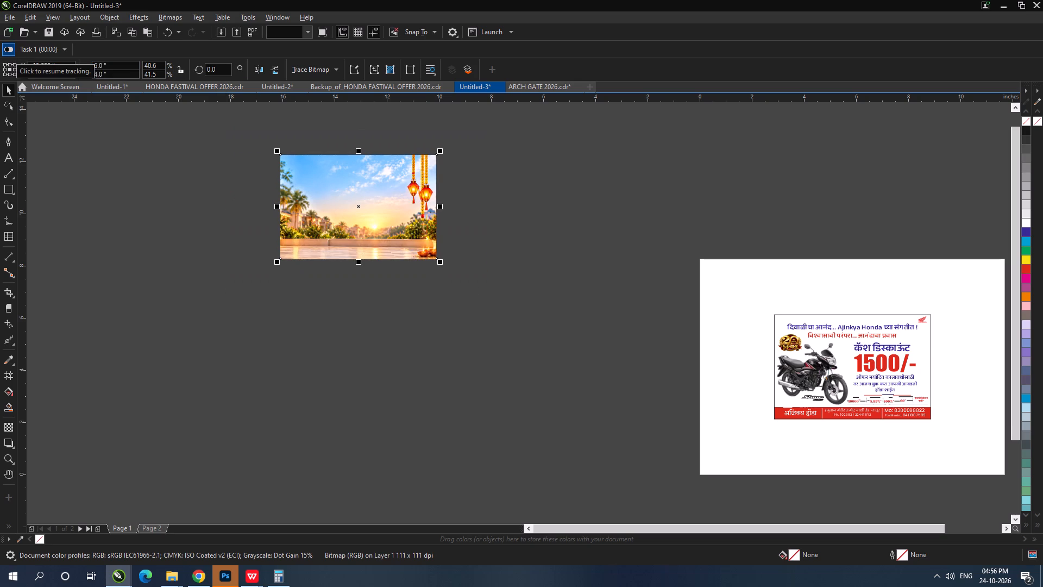
Centre the background image on the poster frame and order it behind the poster's text, motorcycle and logos.
left_click(929, 339, "shift")
type("ce")
left_click(610, 338)
scroll(526, 275, "down", 1)
scroll(765, 330, "up", 2)
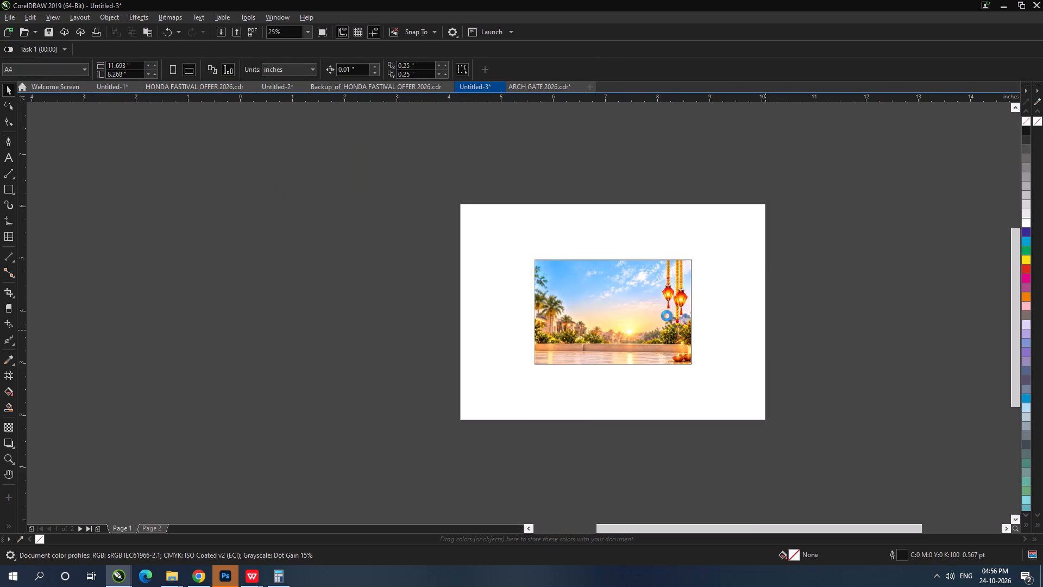
left_click(599, 288)
key("ctrl+End")
key("ctrl+Page_Up")
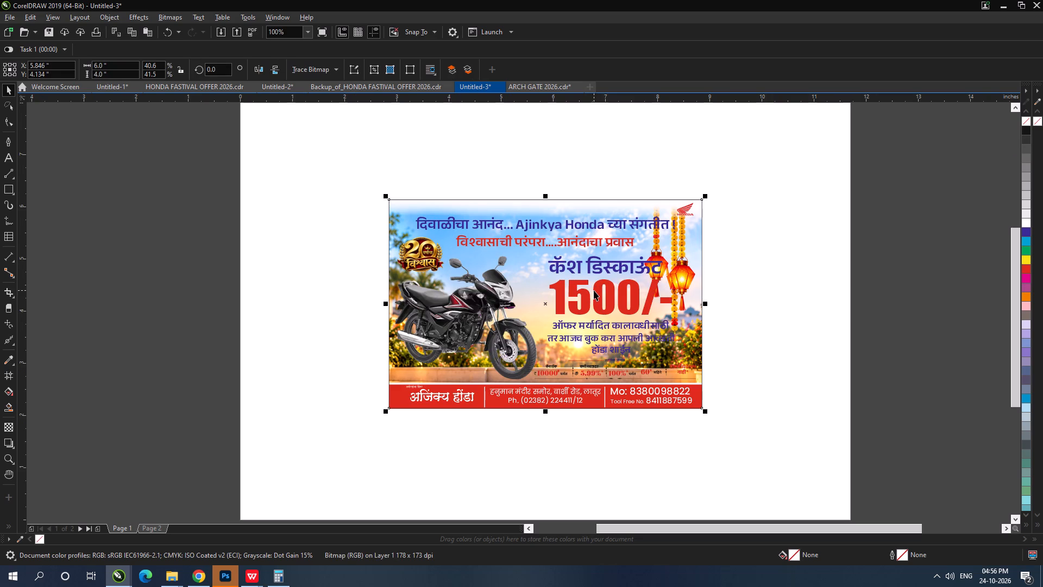
Shorten the background image from its bottom edge to a height of 3.54 in, ending above the red footer band.
scroll(549, 316, "up", 1)
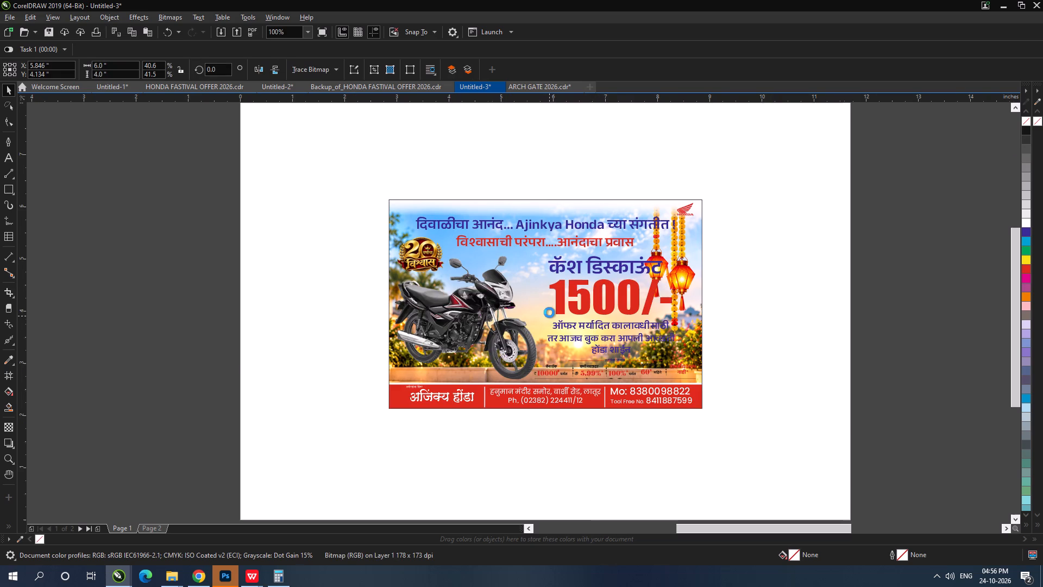
scroll(506, 341, "down", 1)
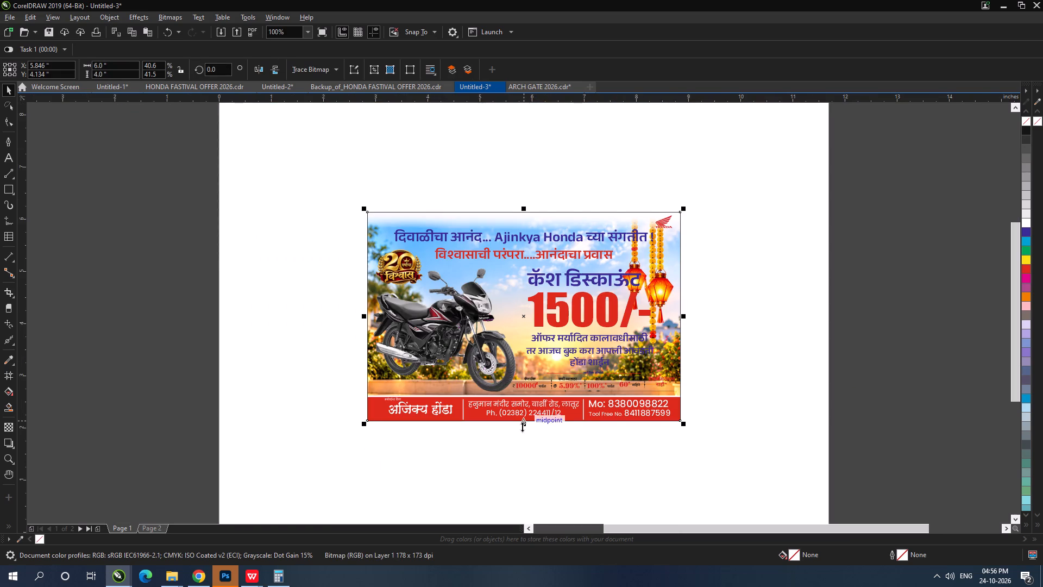
left_click_drag(522, 427, 527, 403)
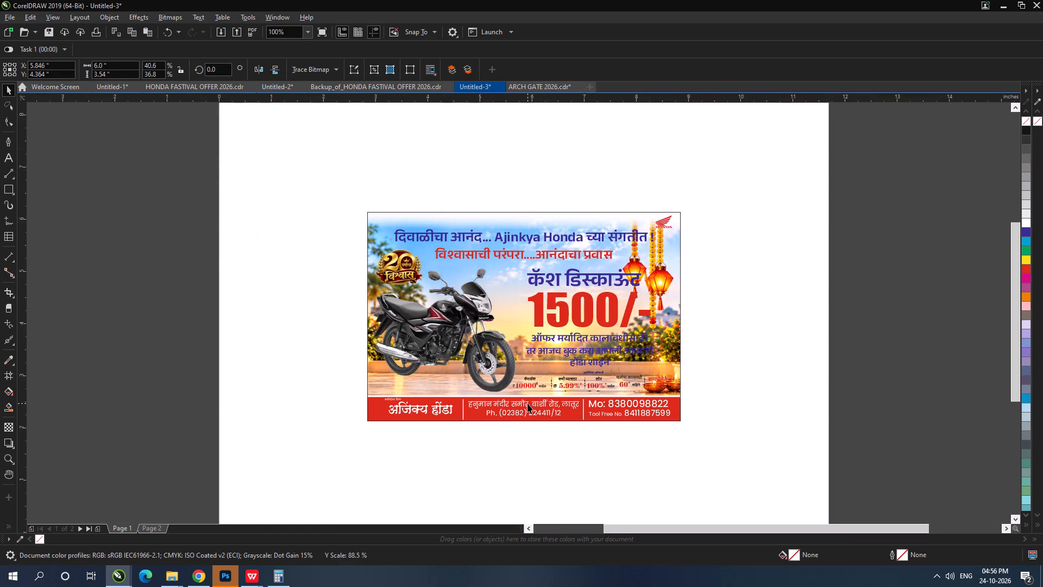
scroll(521, 395, "up", 1)
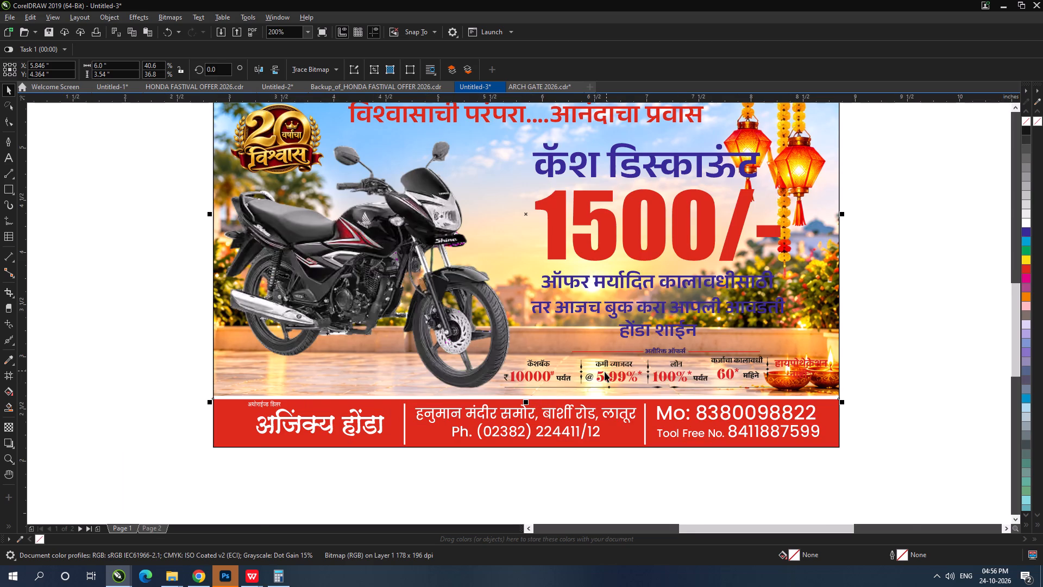
scroll(605, 372, "down", 1)
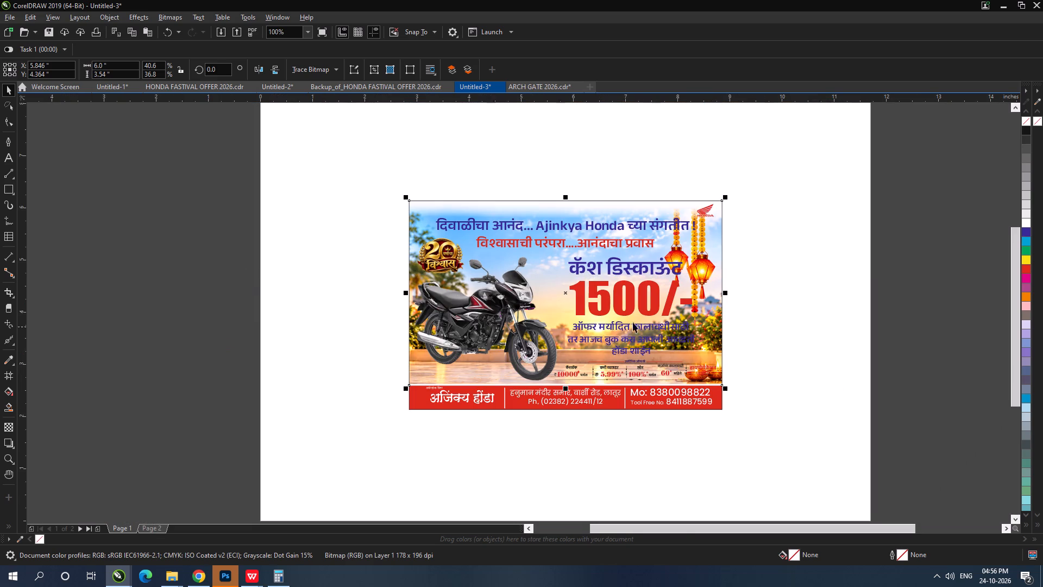
Cut the background image, paste it again and place it inside the poster's outer rectangle as PowerClip contents.
key("ctrl+x")
left_click(665, 303)
left_click(707, 292)
left_click_drag(714, 290, 737, 310)
key("ctrl+z")
key("ctrl+v")
left_click_drag(686, 304, 814, 410)
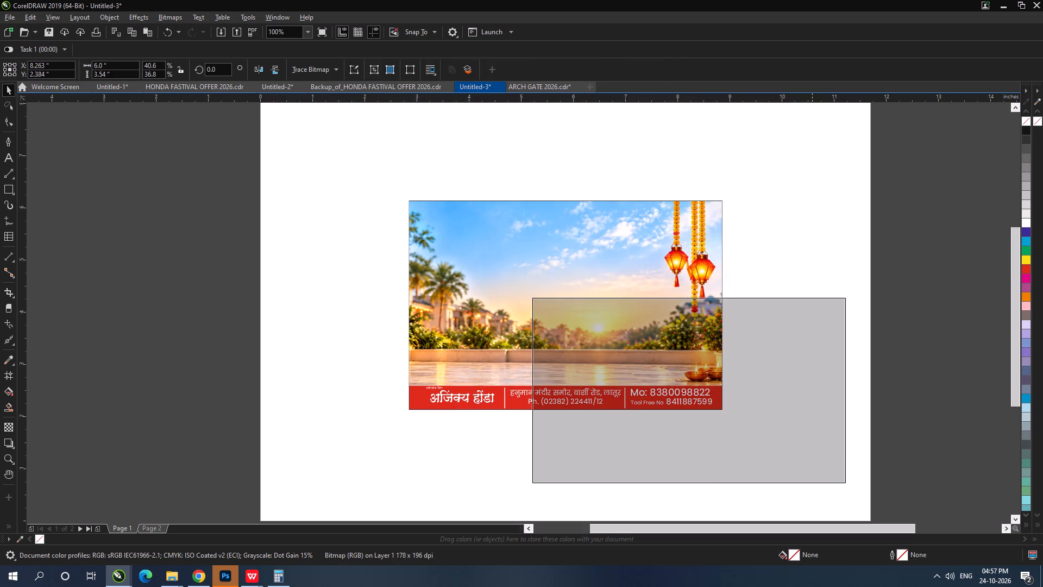
left_click_drag(814, 410, 814, 411)
right_click_drag(772, 378, 702, 287)
left_click(745, 325)
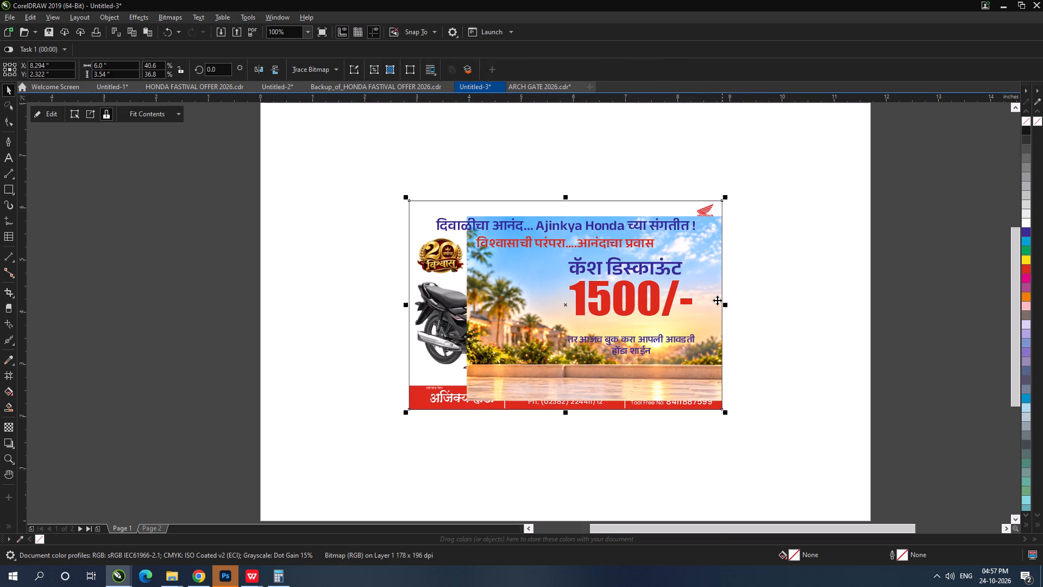
Inside the PowerClip, delete the misplaced background and the leftover Summer graphic, and paste the background in its original position.
left_click(714, 294, "ctrl")
left_click(713, 293)
key("Delete")
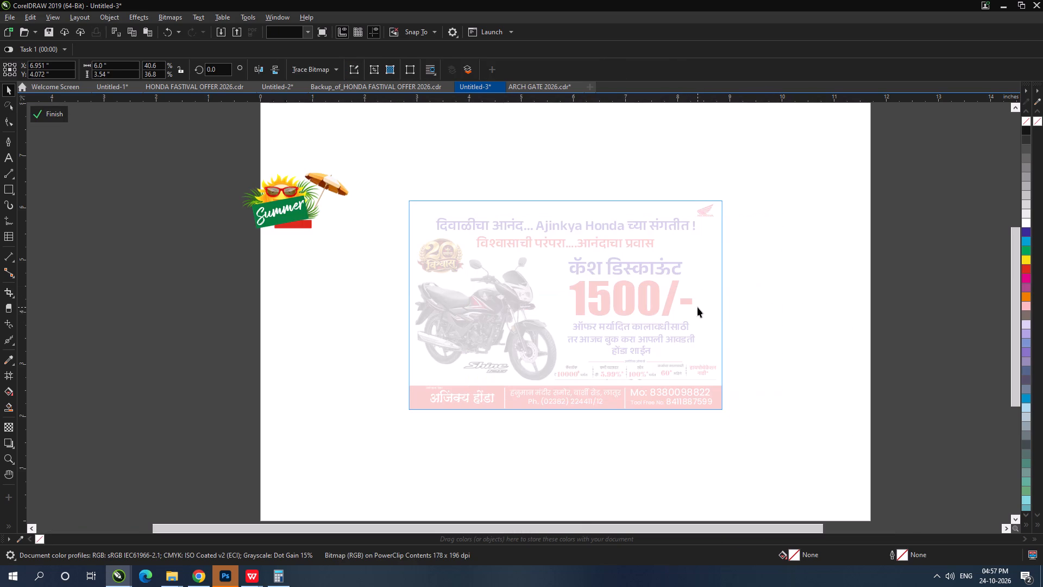
left_click_drag(137, 141, 462, 262)
key("Delete")
key("ctrl+v")
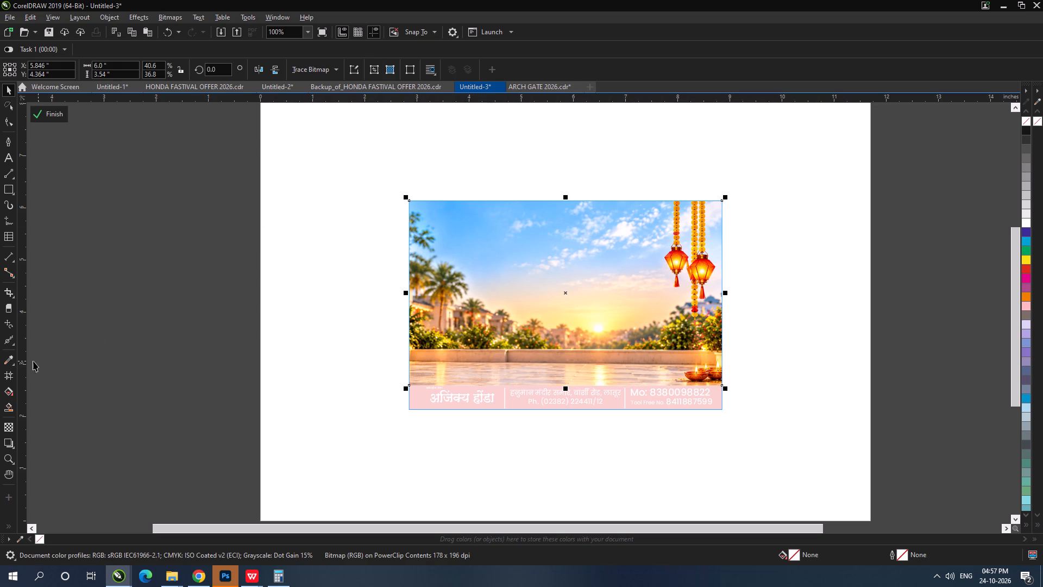
Apply a uniform transparency of 21 to the background image and finish editing the PowerClip.
left_click(6, 427)
left_click(543, 398)
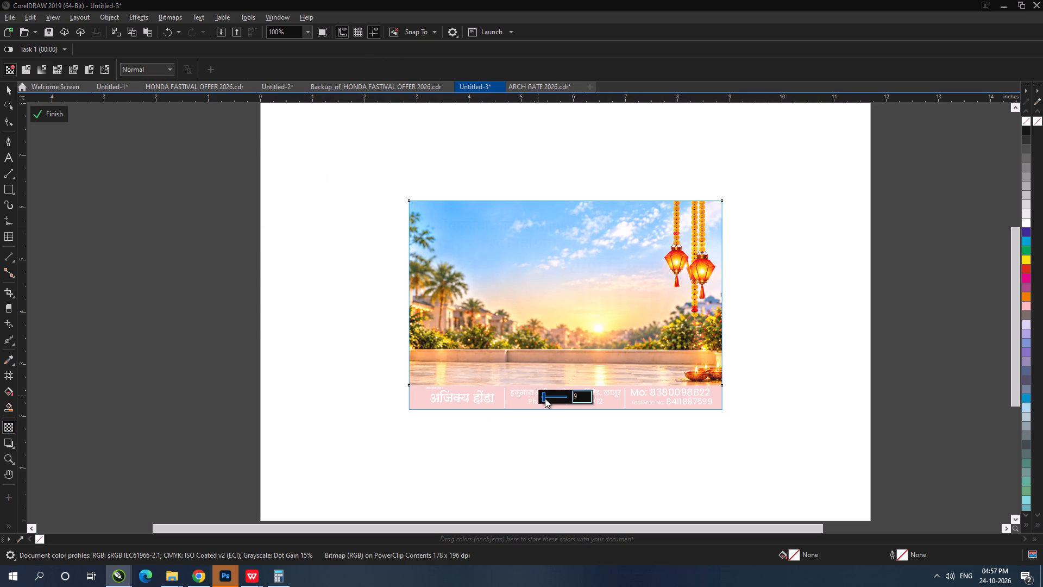
left_click(547, 399)
left_click(8, 91)
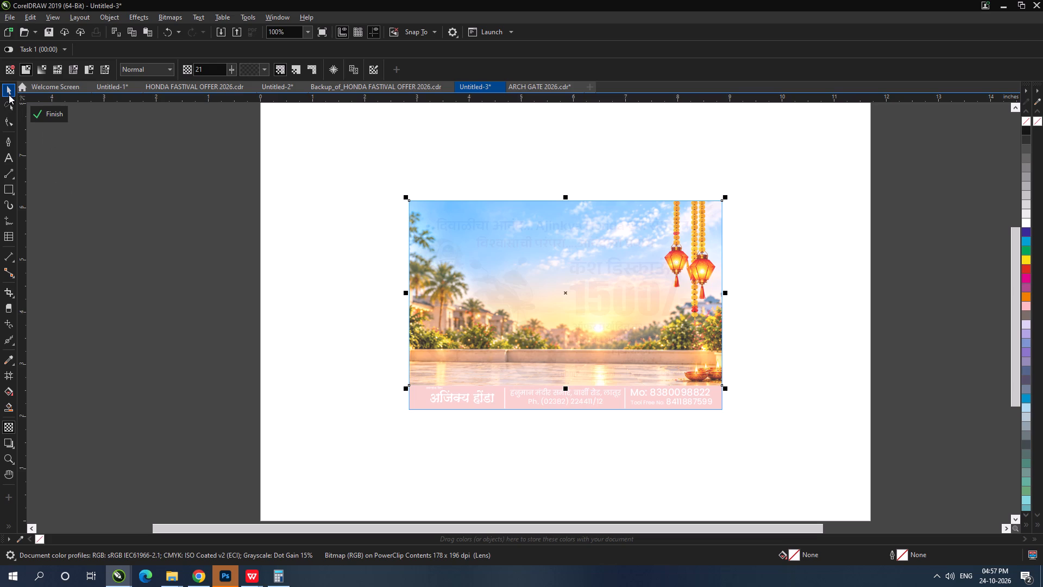
double_click(323, 263, "ctrl")
left_click(348, 200)
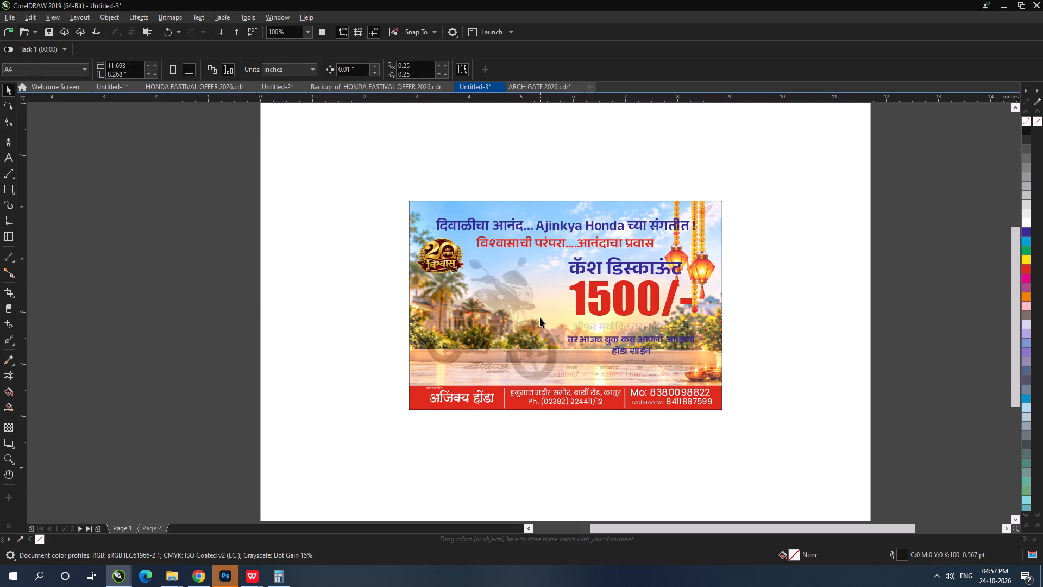
Send the PowerClip rectangle with the background behind all other poster objects.
left_click(525, 277)
key("ctrl+End")
key("ctrl+End")
key("ctrl+End")
key("ctrl+End")
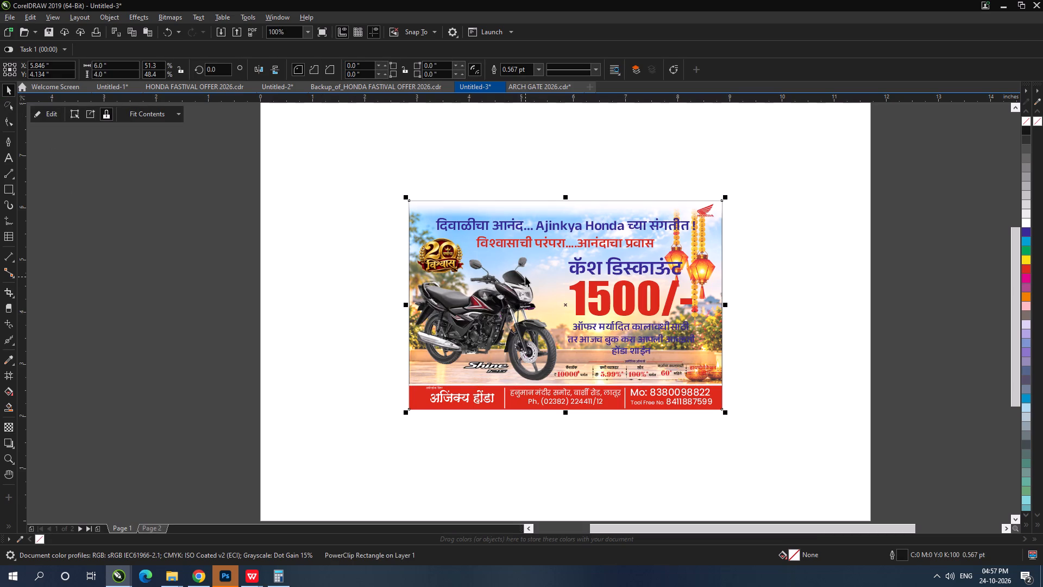
Align the blue Diwali headline and the red tagline to a common vertical centre line and scale both down slightly.
left_click_drag(386, 172, 832, 466)
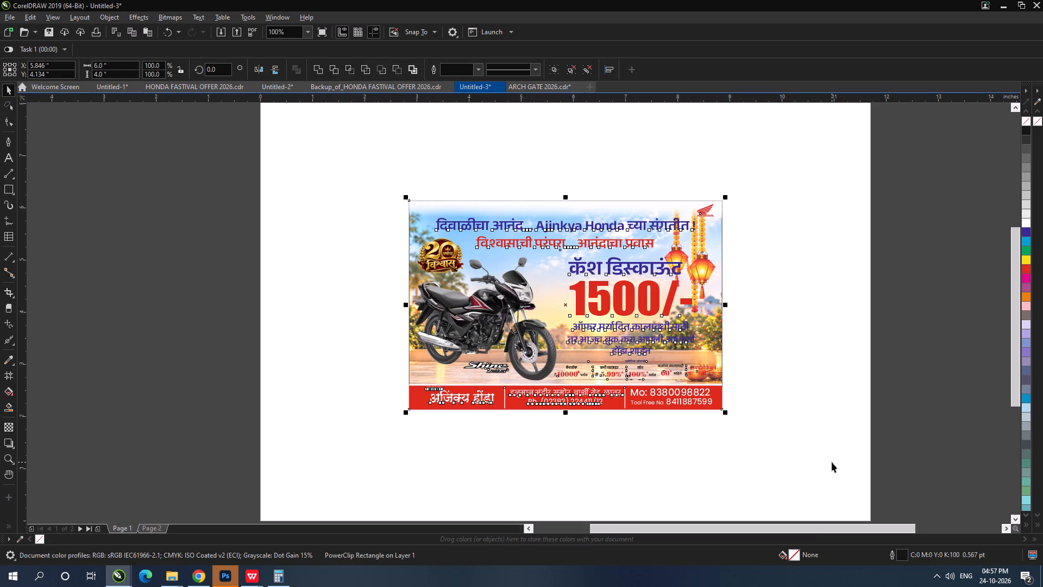
key("shift+F2")
left_click(885, 230)
left_click(715, 147)
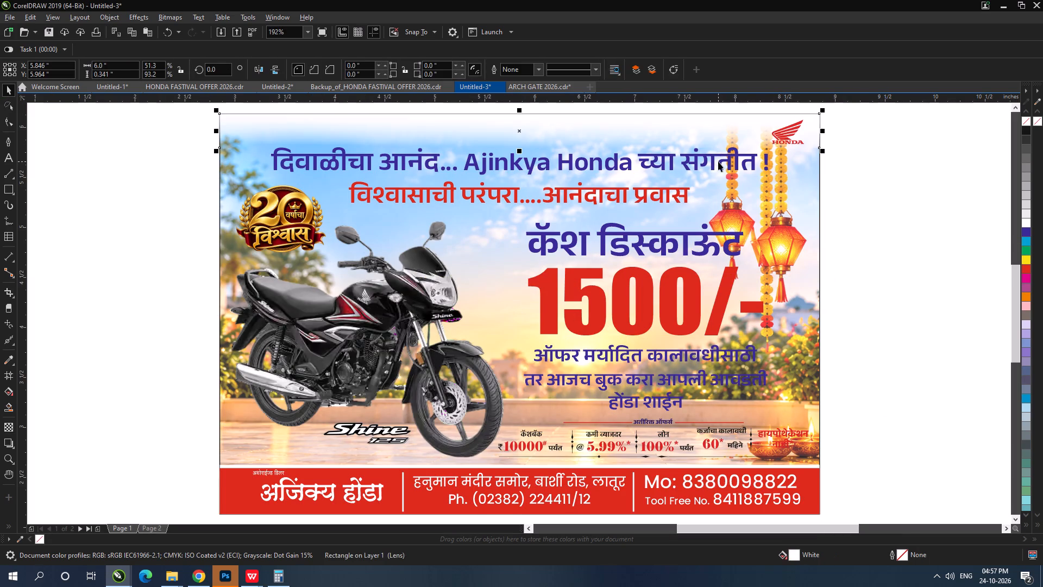
left_click(718, 161)
left_click(668, 194, "shift")
key("c")
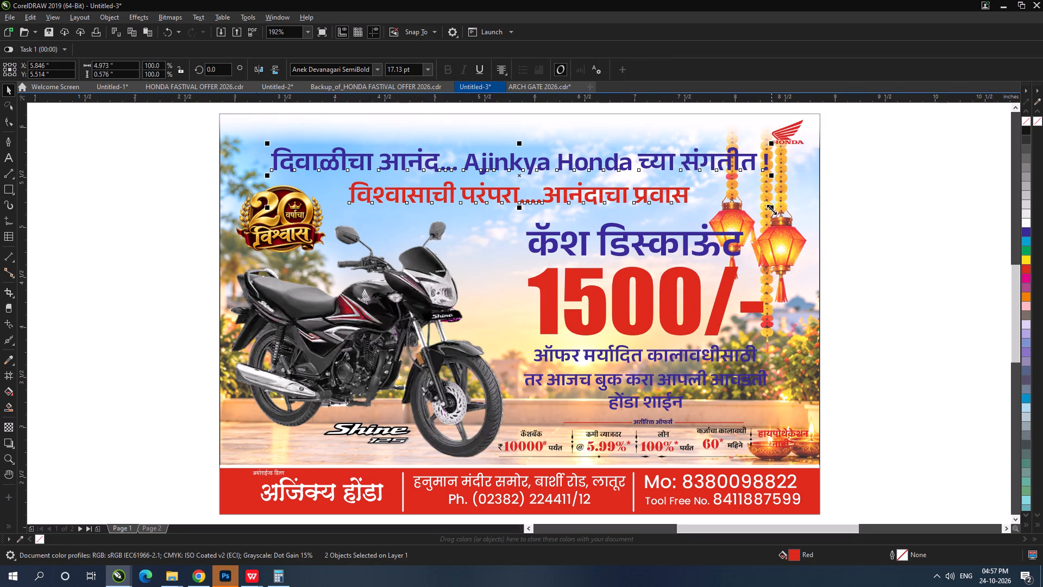
left_click(771, 209)
left_click(878, 230)
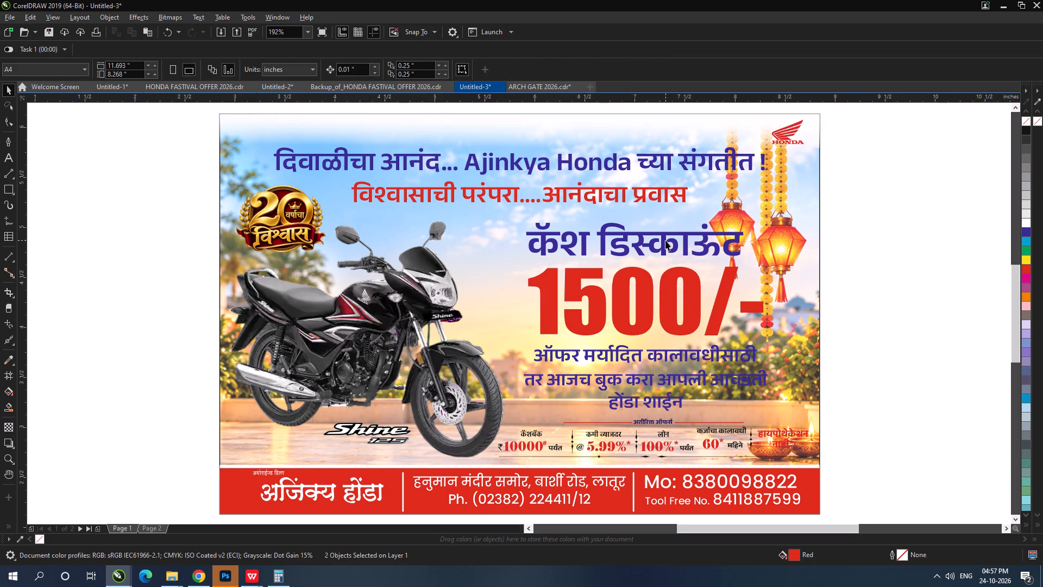
Align the "कॅश डिस्काऊंट" text horizontally centred over the "1500/-" price.
left_click(665, 240)
left_click(670, 292, "shift")
key("c")
left_click(880, 414)
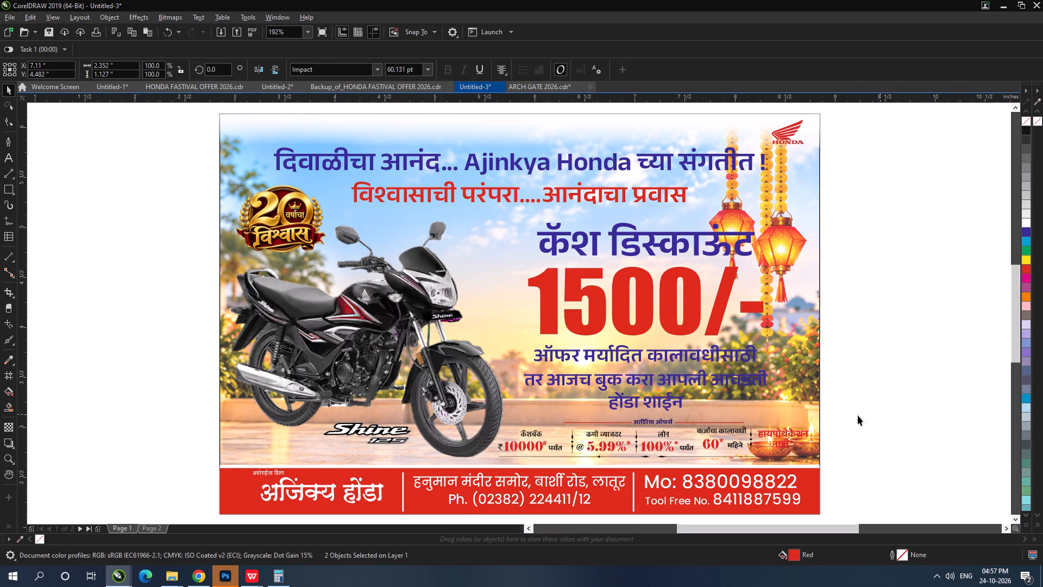
left_click(717, 432)
left_click(873, 381)
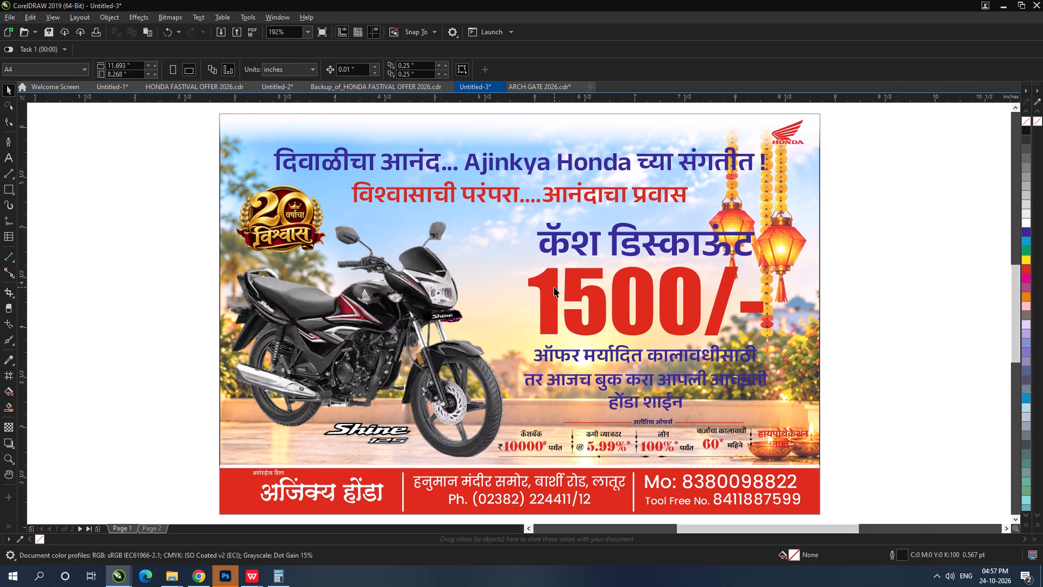
Open the PowerClip contents and convert the background image to an 800 dpi CMYK bitmap with a transparent background.
scroll(554, 287, "down", 1)
left_click(761, 301)
double_click(510, 257, "ctrl")
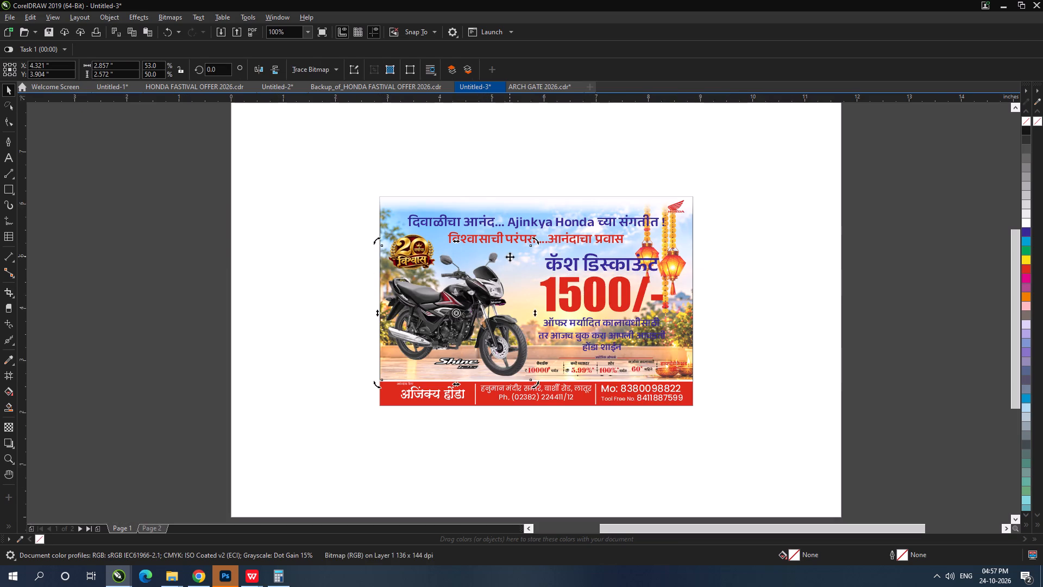
left_click(780, 299)
double_click(680, 307, "ctrl")
left_click(680, 307)
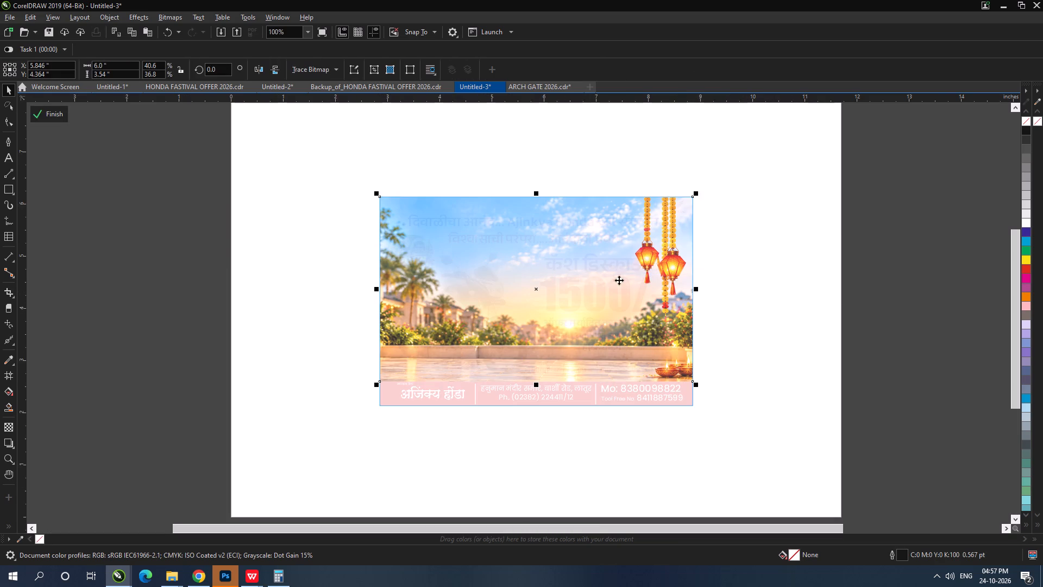
left_click(173, 18)
left_click(178, 27)
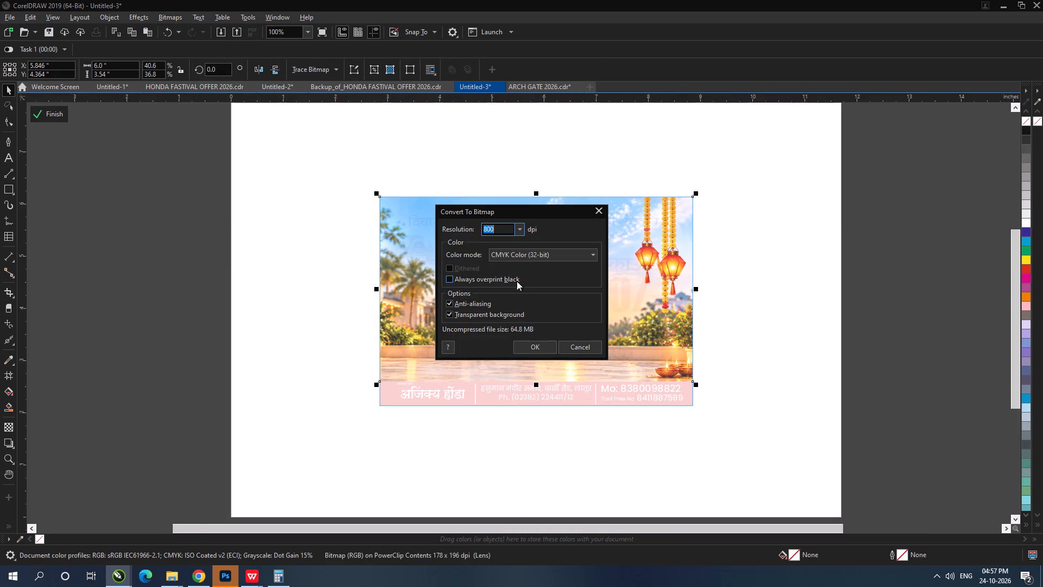
key("Return")
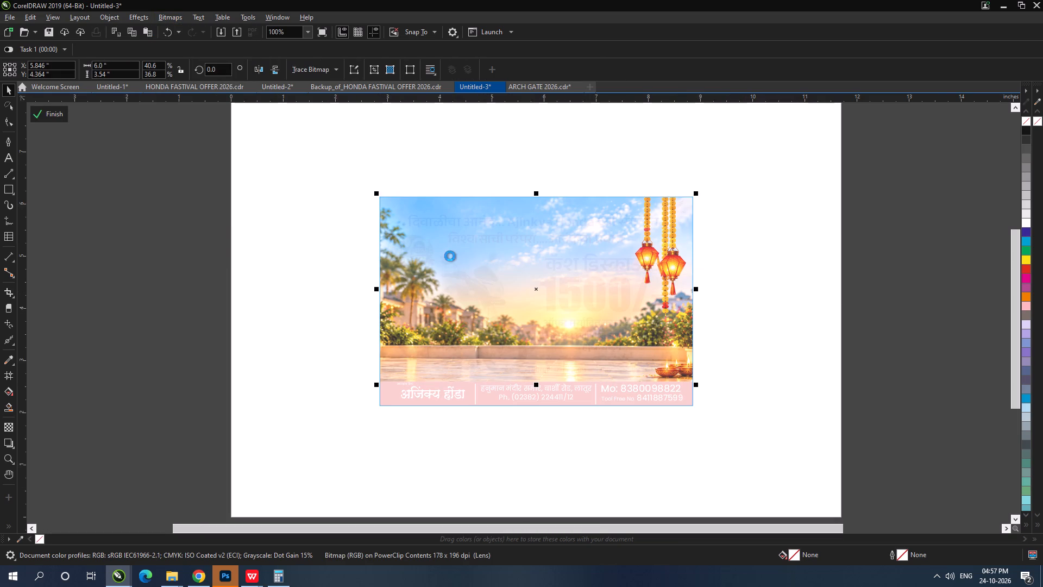
Apply a linear fountain transparency to the background, fading it out from behind the motorcycle toward the offer text, and finish editing the PowerClip.
left_click(8, 424)
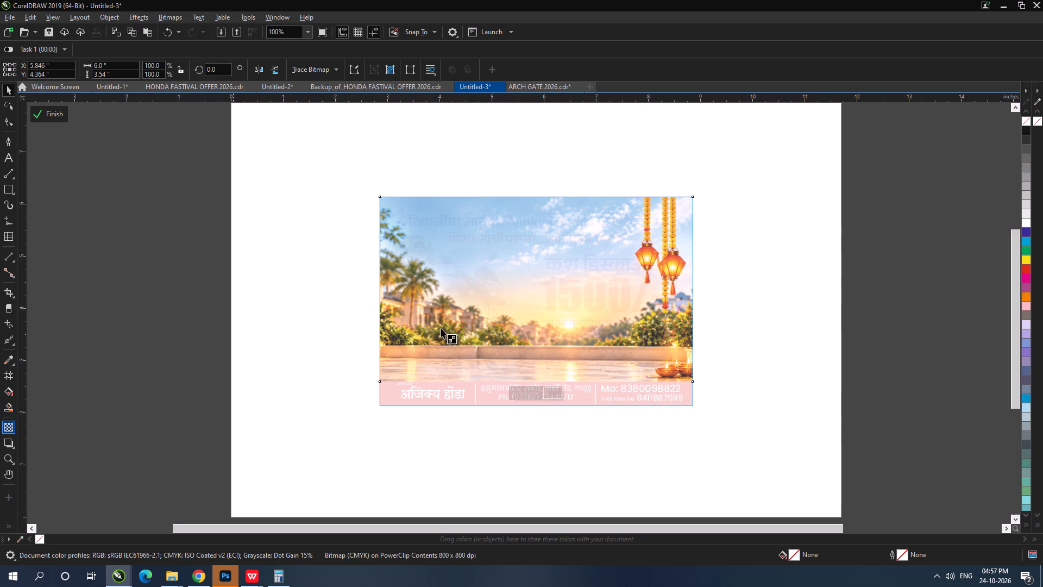
left_click_drag(480, 315, 645, 311)
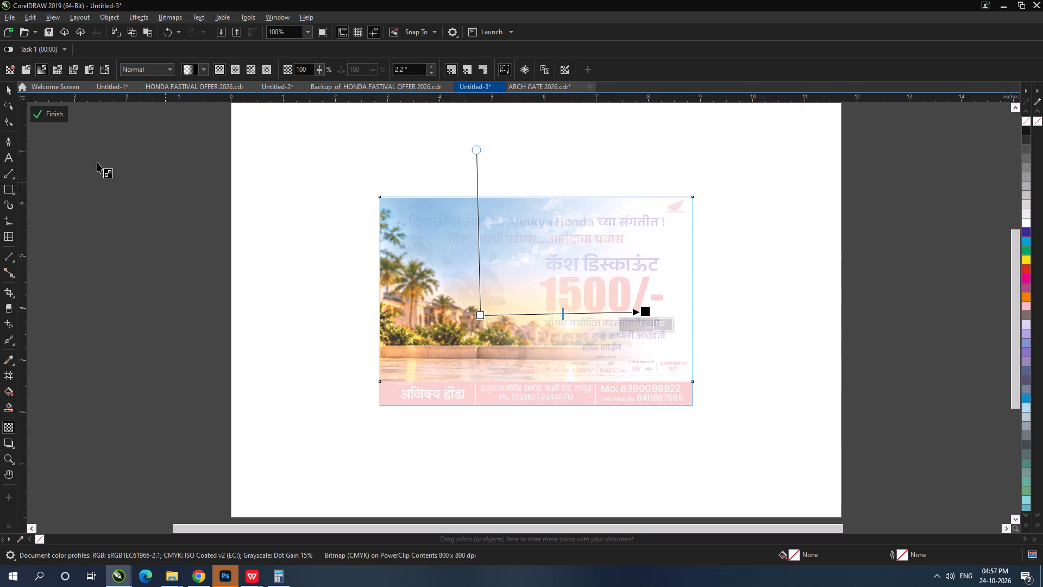
left_click(6, 90)
triple_click(264, 264, "ctrl")
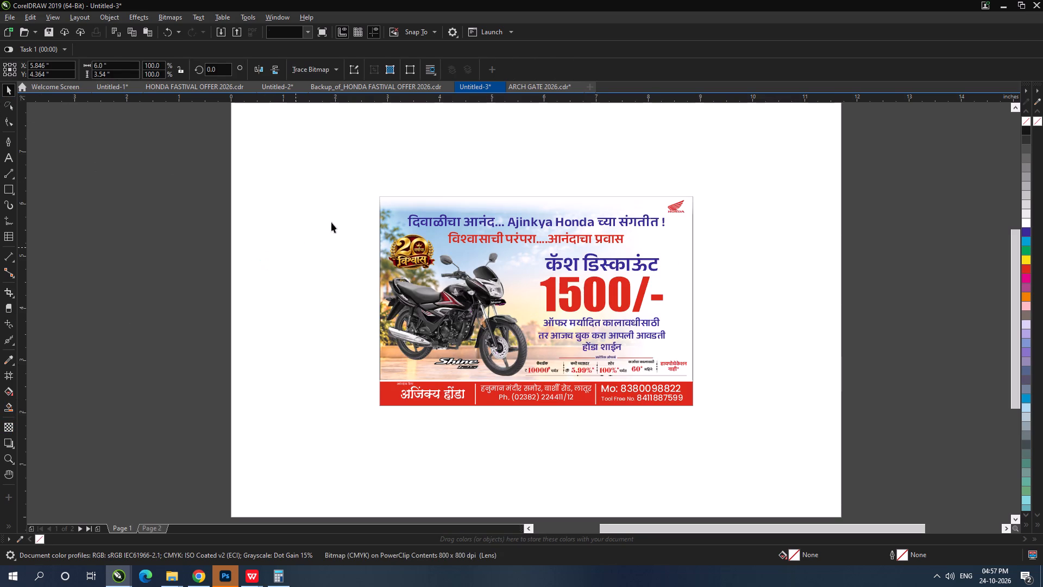
left_click(330, 201)
left_click_drag(328, 170, 810, 471)
key("shift+F2")
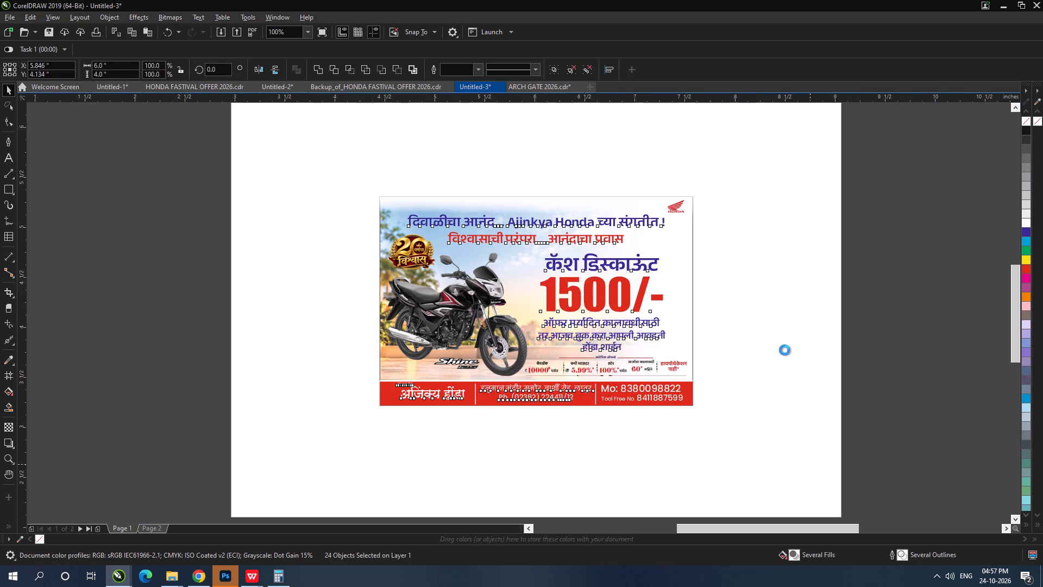
left_click(882, 284)
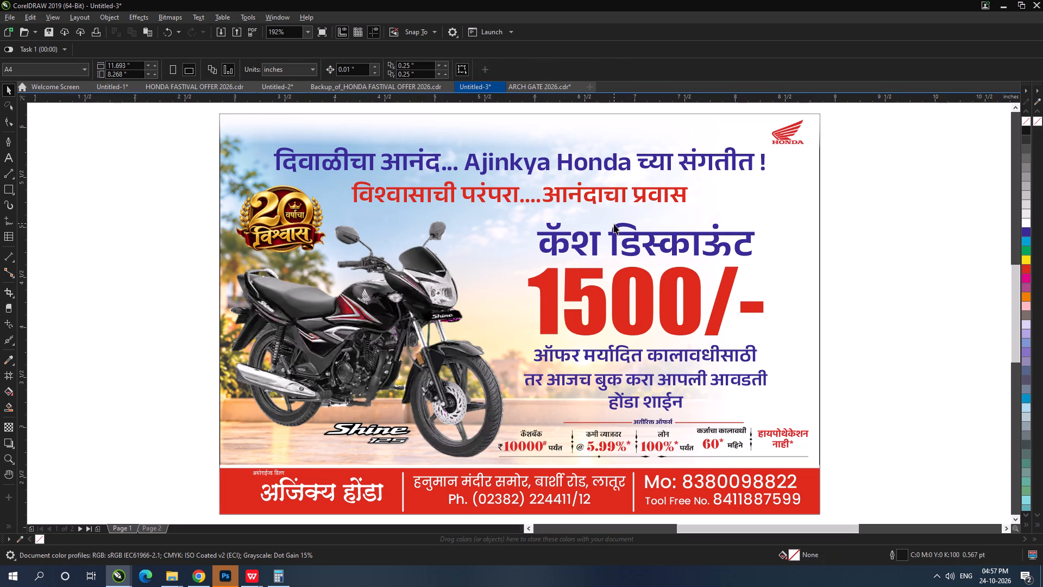
Fill the poster's background PowerClip frame with pale cream (C:0 M:0 Y:20 K:0), after trying pink, peach and yellow fills.
left_click(821, 279)
left_click(816, 277)
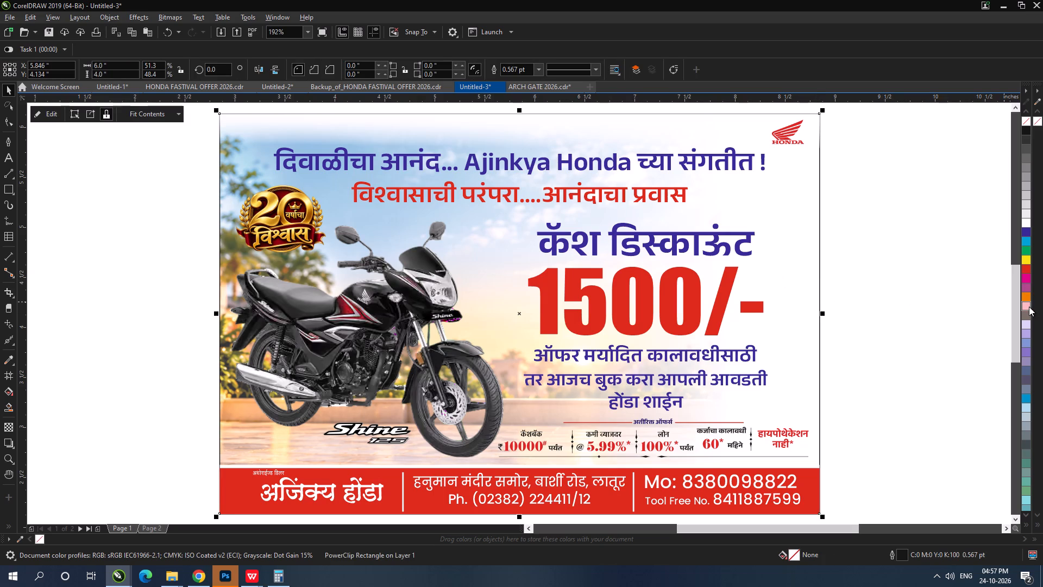
left_click(1029, 307)
left_click(931, 308)
left_click(914, 308)
left_click(797, 297)
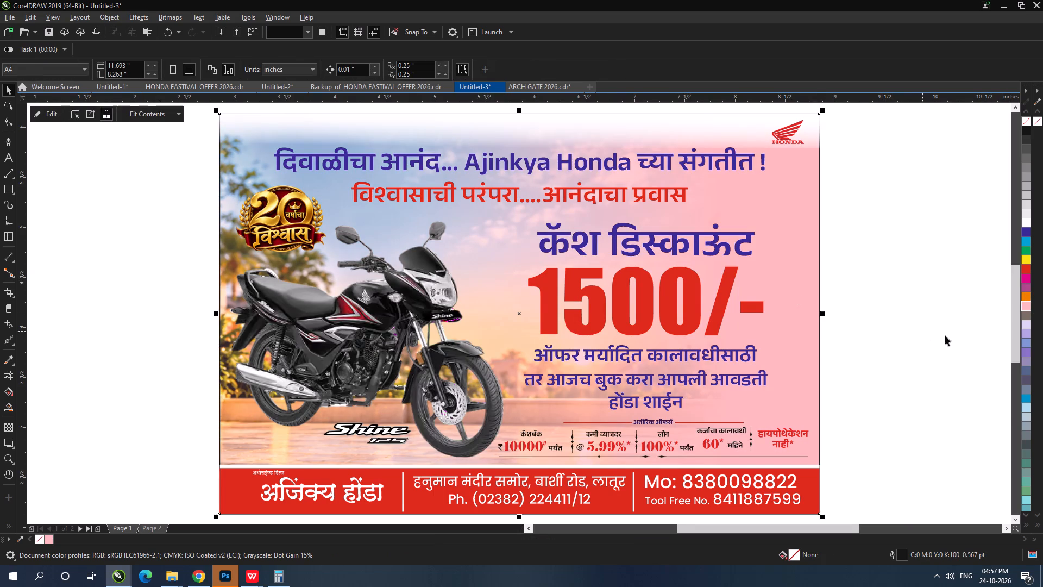
left_click(1028, 526)
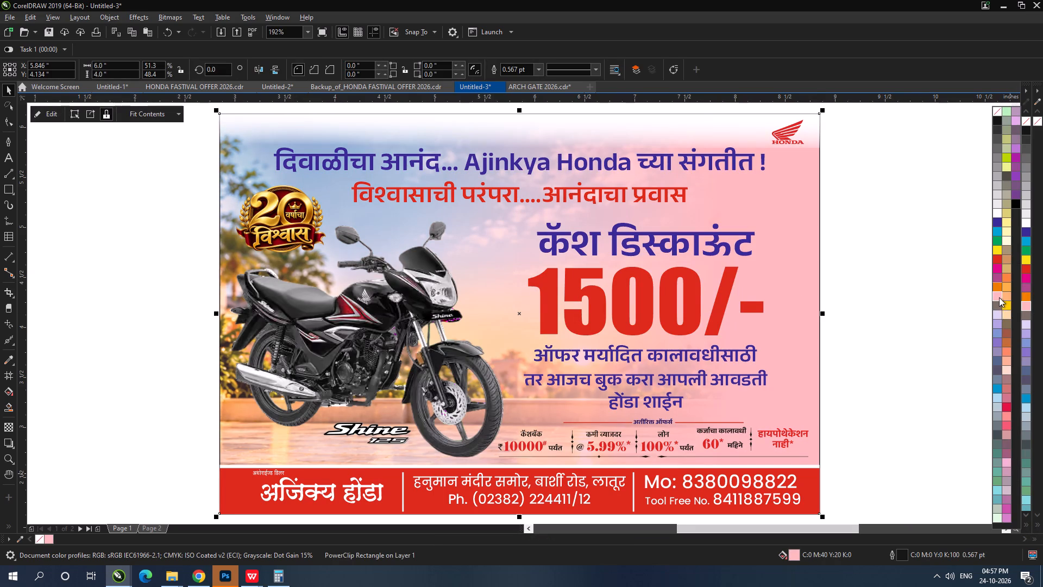
left_click(1008, 316)
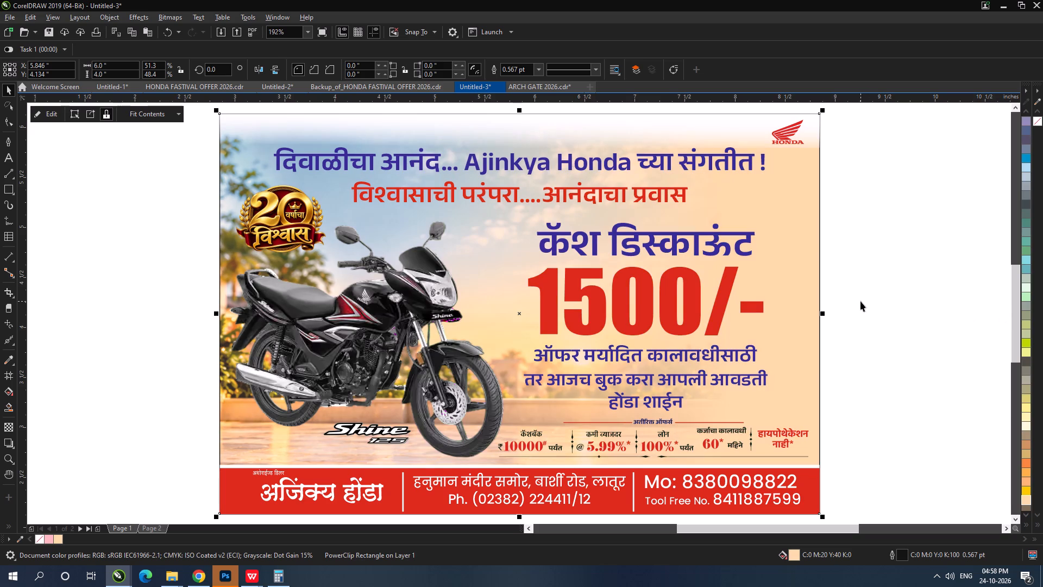
left_click(1027, 409)
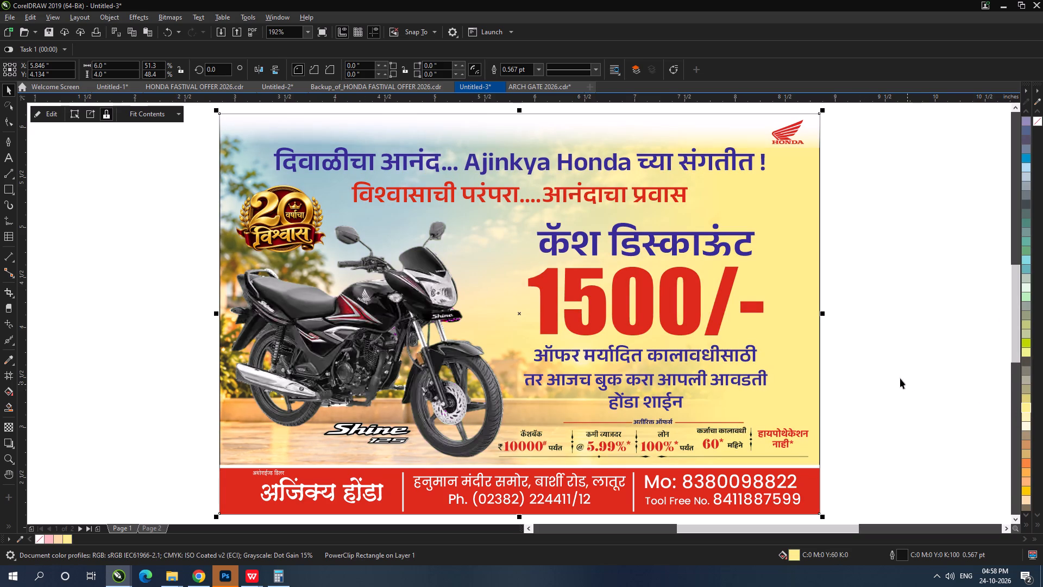
left_click(1026, 427)
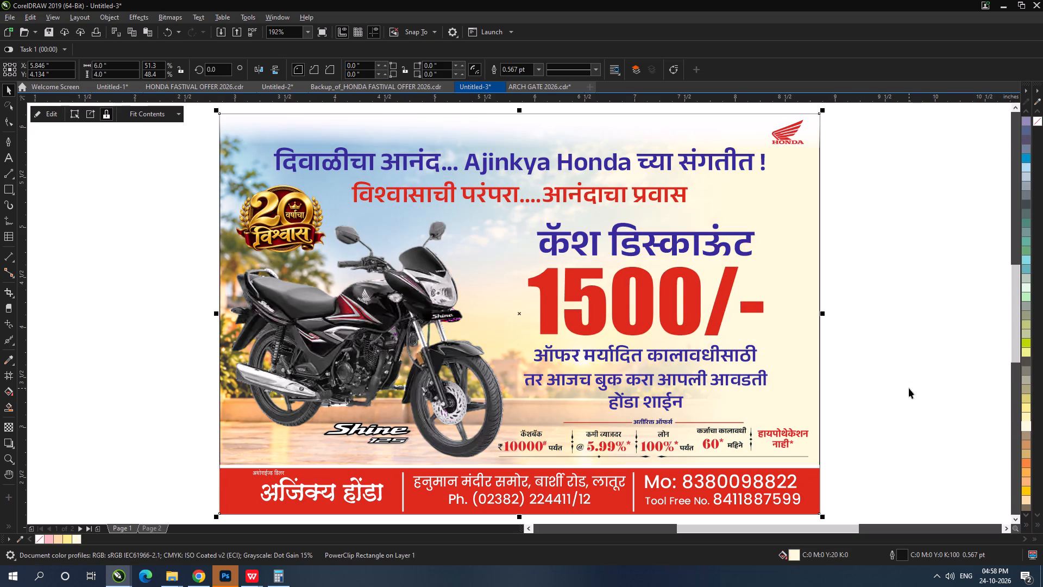
left_click(902, 354)
Align the blue Diwali headline and the red tagline to a common vertical centre line.
left_click(480, 190)
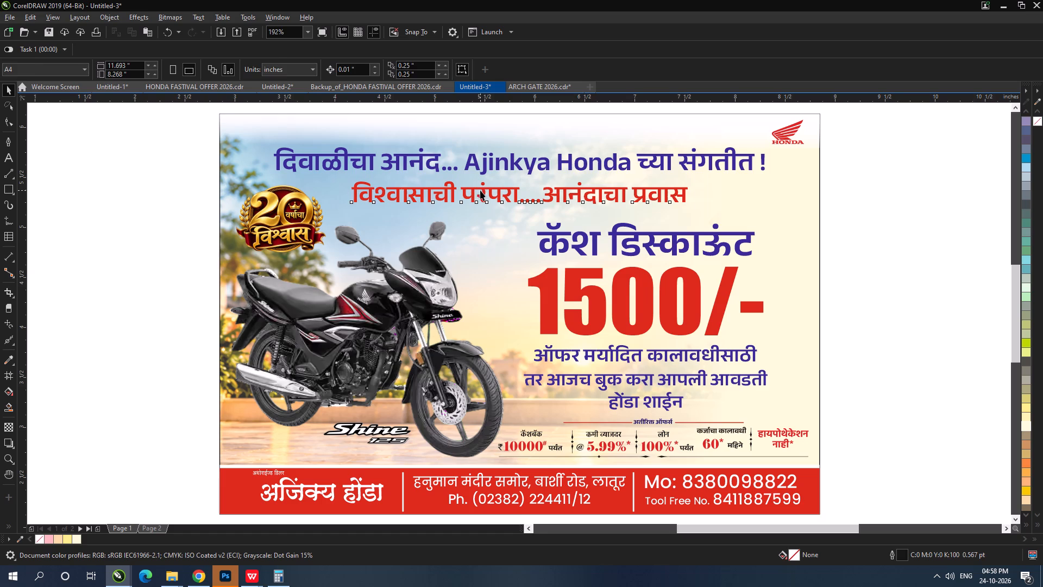
double_click(497, 152, "shift")
left_click(500, 160, "shift")
key("c")
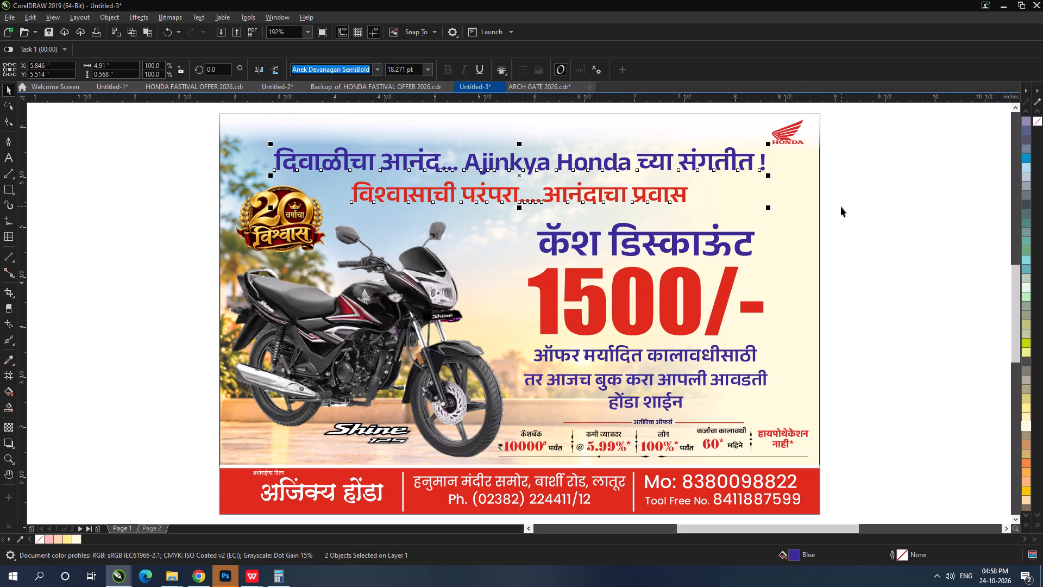
left_click(870, 239)
Move the motorcycle image together with its Shine 125 logo straight down about 0.07 inches.
left_click(375, 434)
left_click(378, 438)
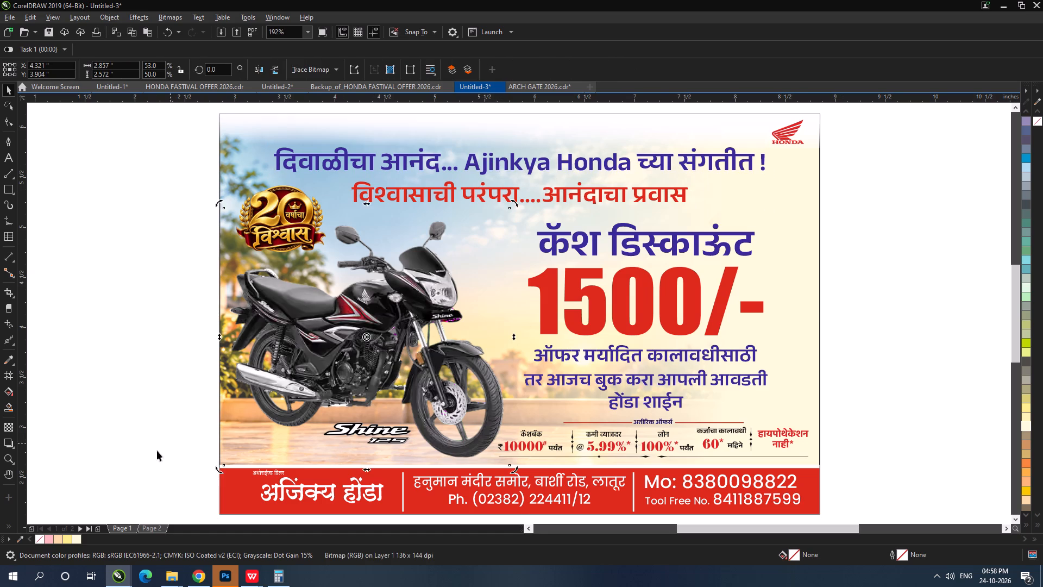
left_click_drag(155, 453, 488, 385)
left_click(358, 338, "shift")
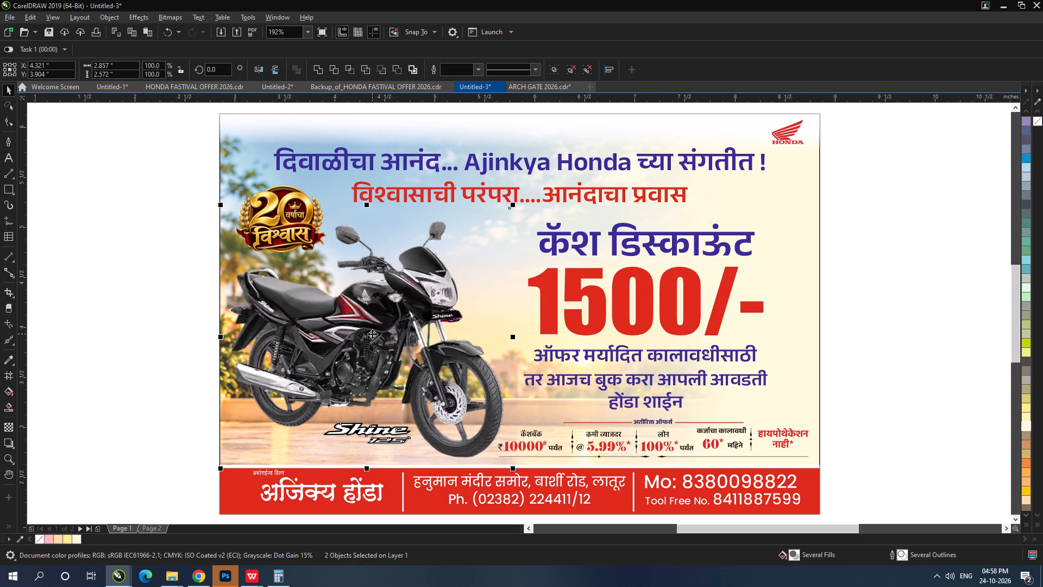
left_click_drag(372, 334, 372, 341)
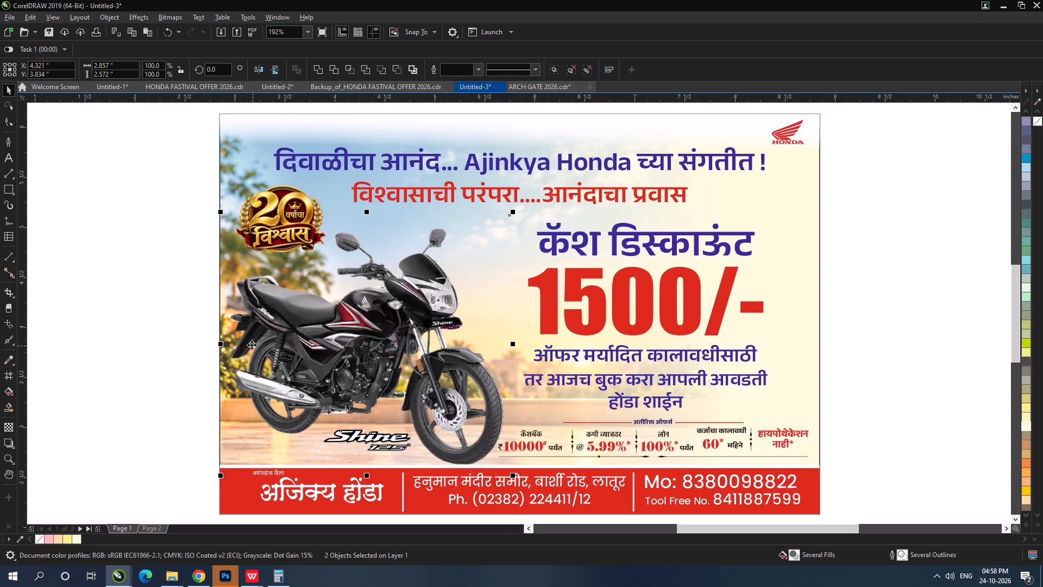
left_click(181, 308)
left_click(895, 407)
left_click(877, 389)
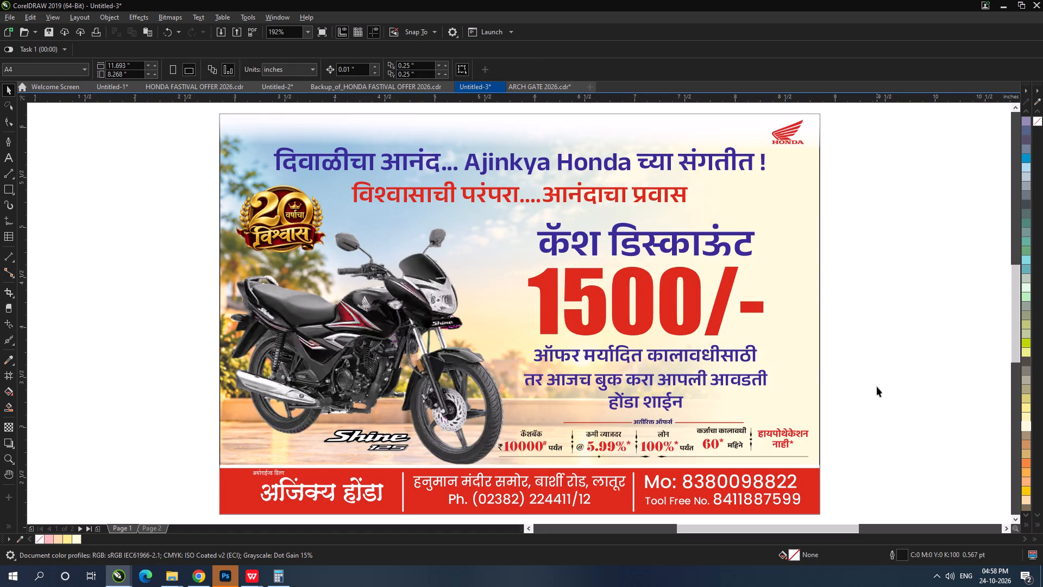
Move the "कॅश डिस्काऊंट" text and the "1500/-" price up slightly together.
left_click(680, 279)
left_click(692, 273)
left_click(677, 235, "shift")
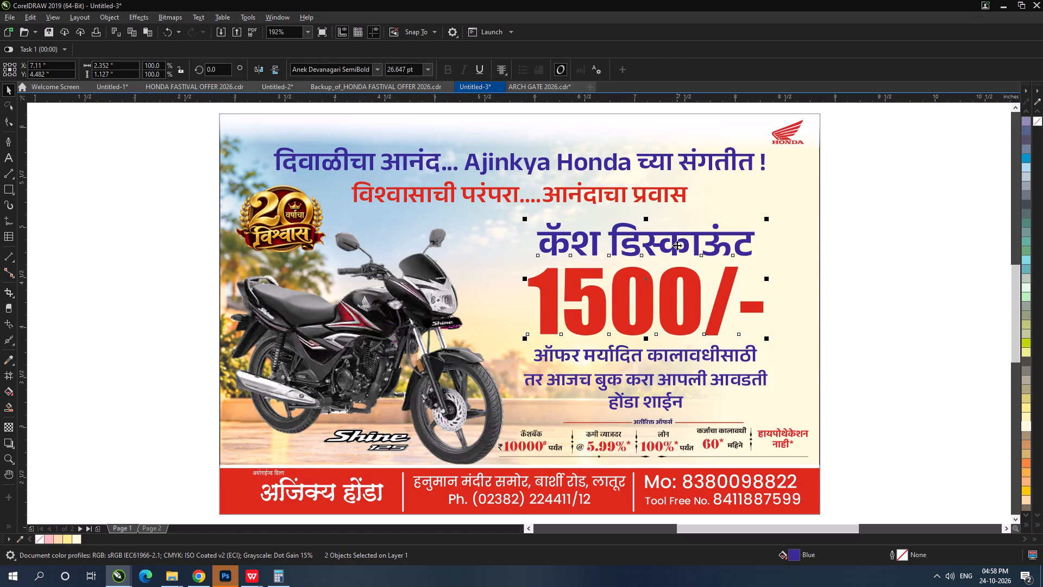
left_click(677, 245)
left_click(852, 258)
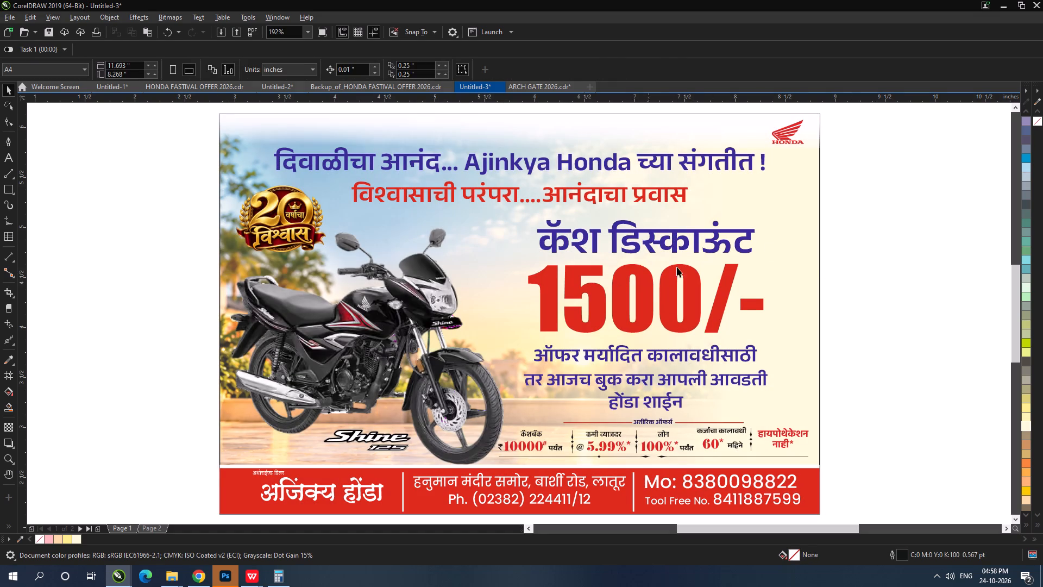
left_click(899, 266)
Colour the "ऑफर मर्यादित कालावधीसाठी" line black (C:100 M:100 Y:100 K:100) and nudge it up 0.02 inches.
left_click(643, 382)
left_click(651, 352)
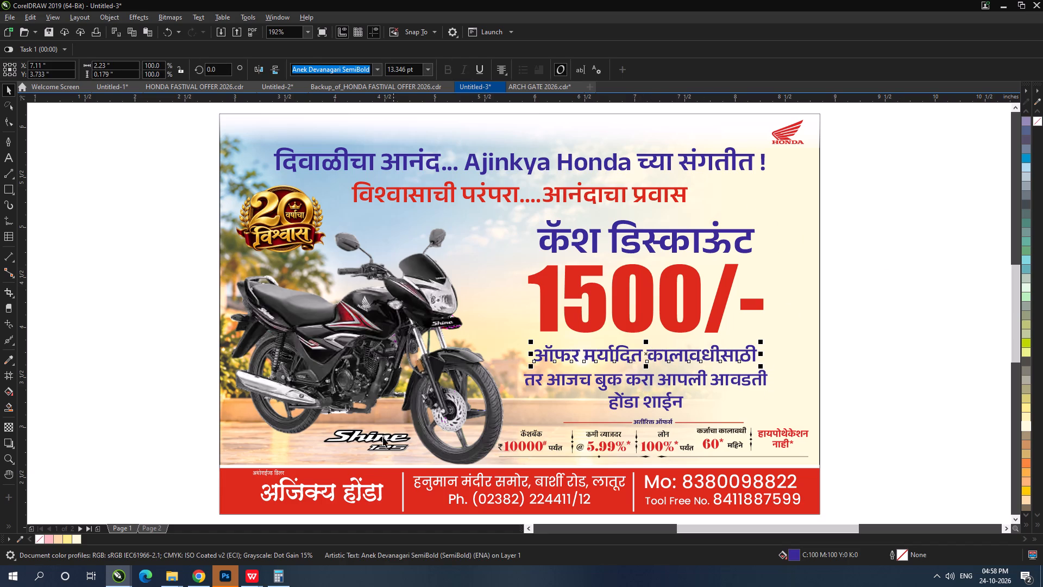
left_click(1025, 527)
left_click(1016, 204)
left_click(941, 256)
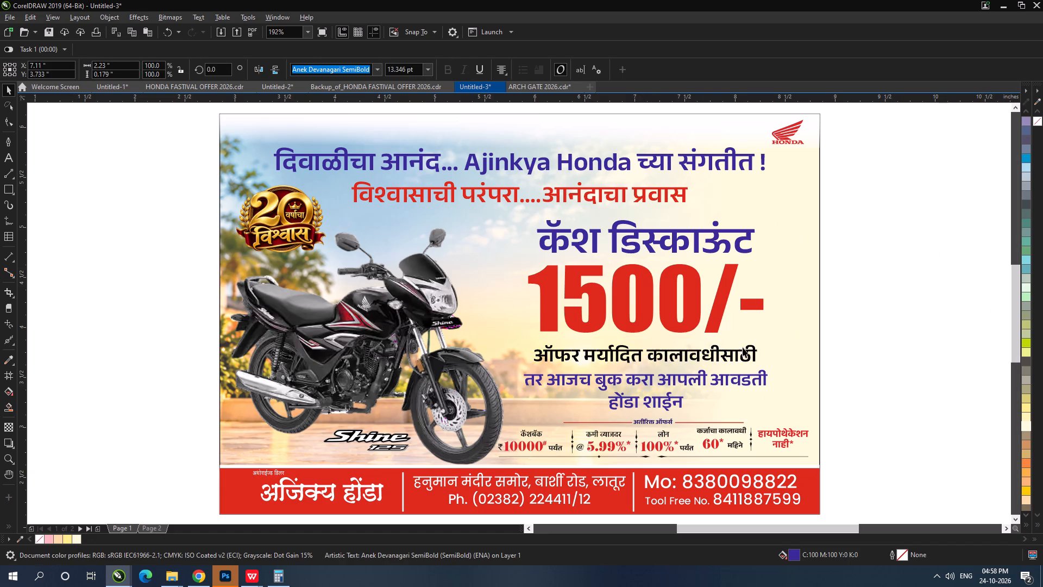
left_click(712, 348)
key("Up")
key("Up")
Nudge the "तर आजच बुक करा आपली आवडती" line up 0.03 inches.
left_click(673, 380)
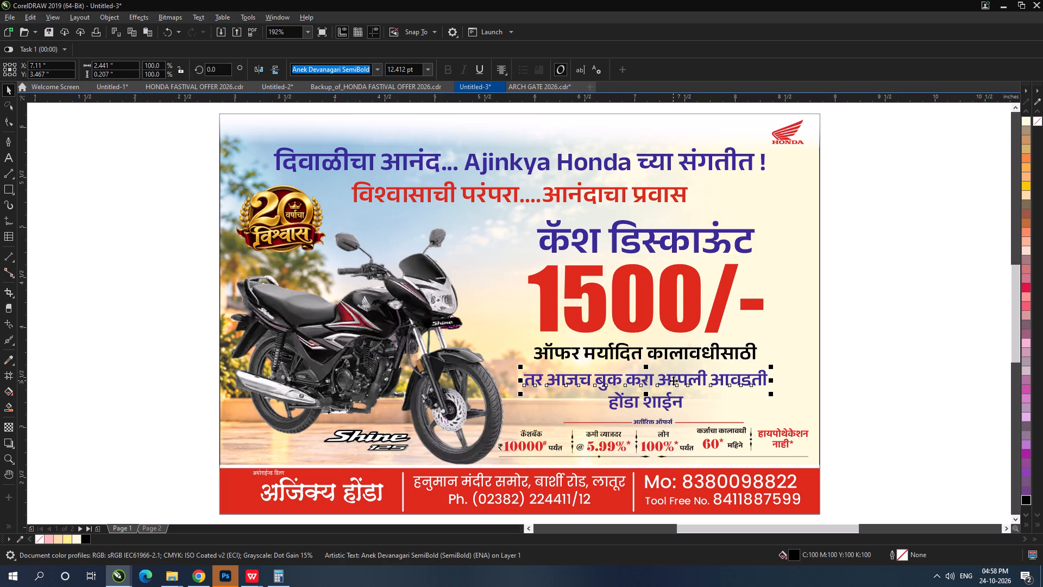
key("Up")
key("Up")
key("Up")
Nudge the "होंडा शाईन" line up 0.04 inches and colour it red.
left_click(664, 401)
key("Up")
key("Up")
key("Up")
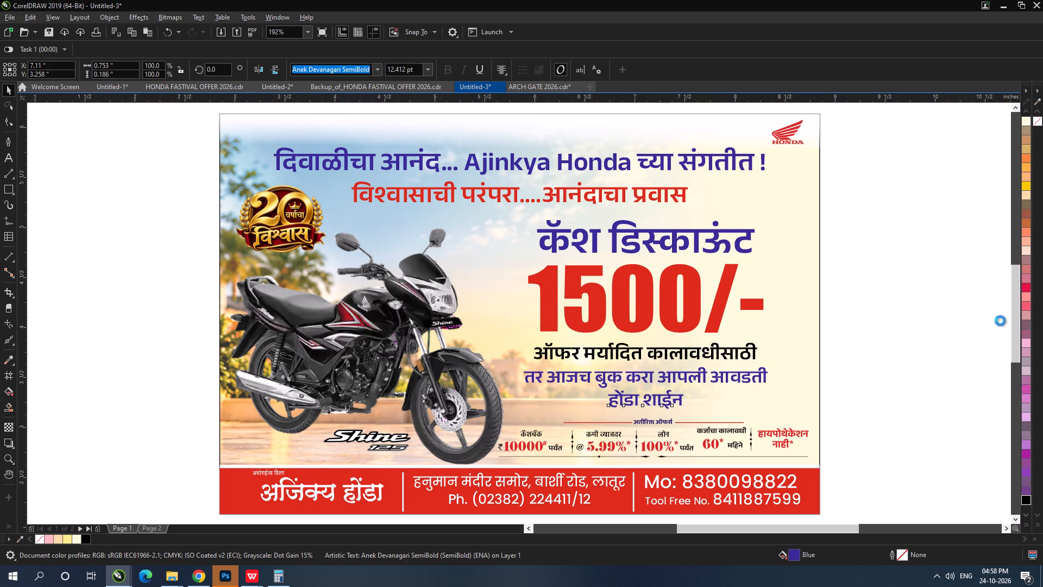
key("Up")
left_click(1028, 524)
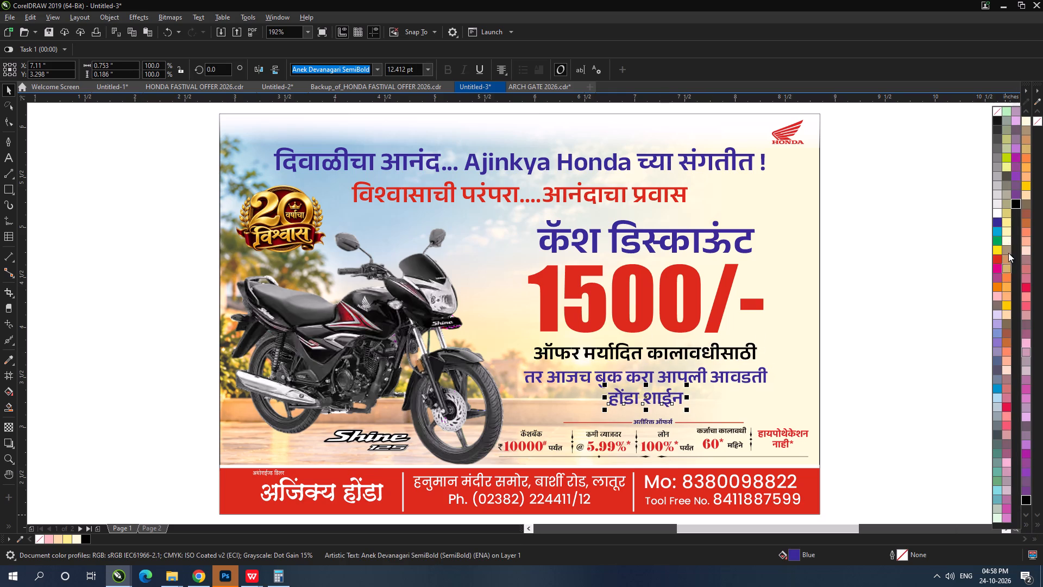
left_click(998, 259)
left_click(878, 298)
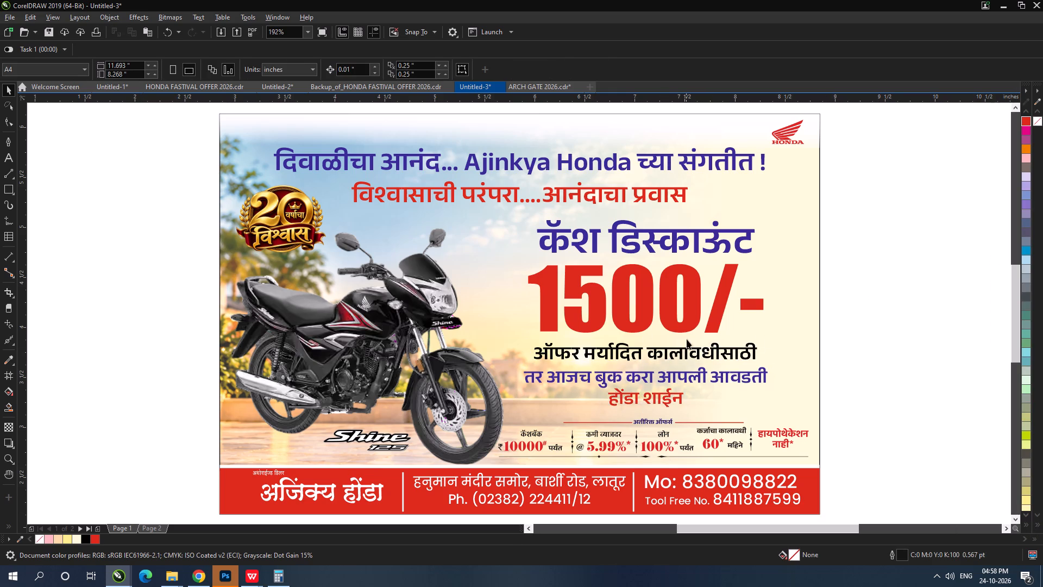
Nudge the "1500/-" price and the three text lines below it 0.01 inches up and 0.03 inches to the right.
left_click(877, 389)
left_click_drag(875, 417, 454, 201)
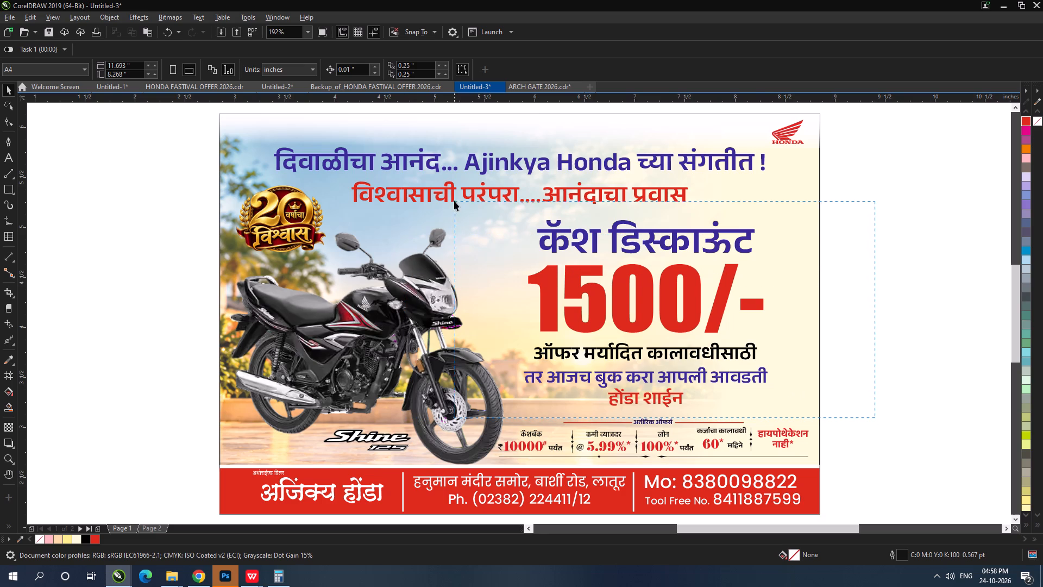
left_click_drag(454, 201, 455, 246)
key("Up")
key("Right")
key("Right")
key("Right")
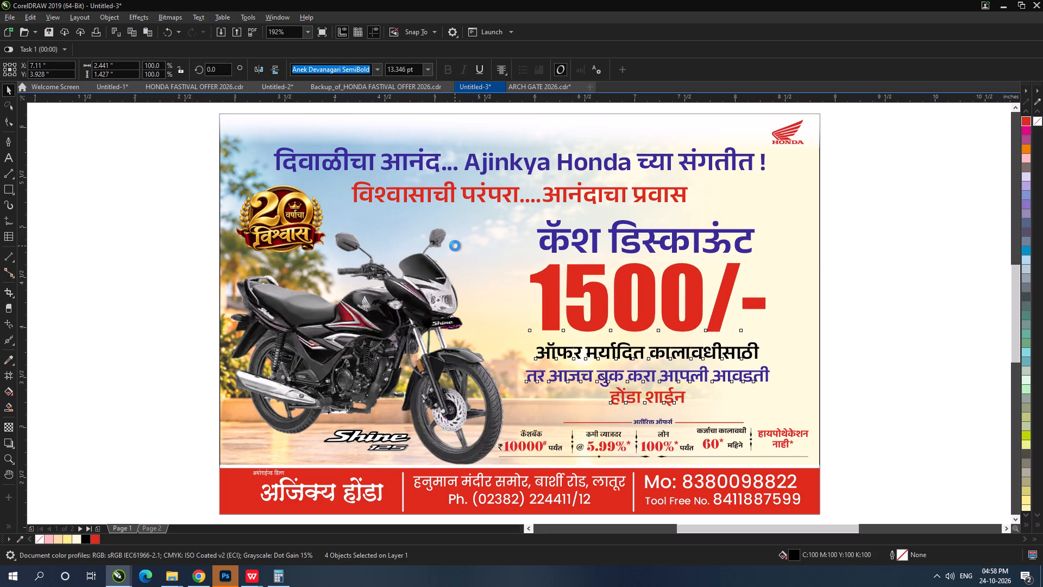
left_click(879, 301)
Nudge the whole offer text block, from "कॅश डिस्काऊंट" to "होंडा शाईन", 0.02 inches down and 0.01 inches to the left.
left_click_drag(855, 412, 467, 205)
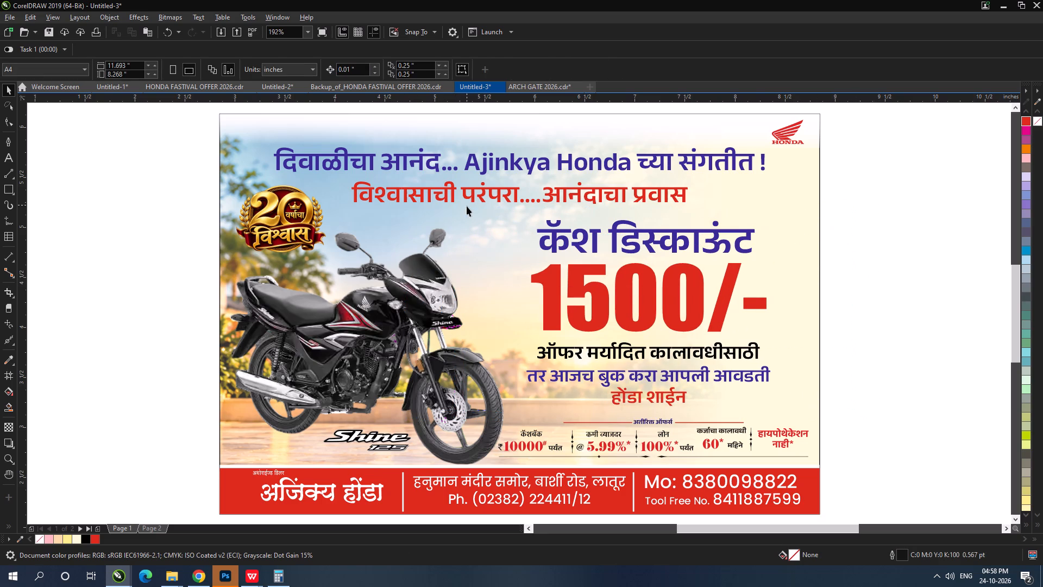
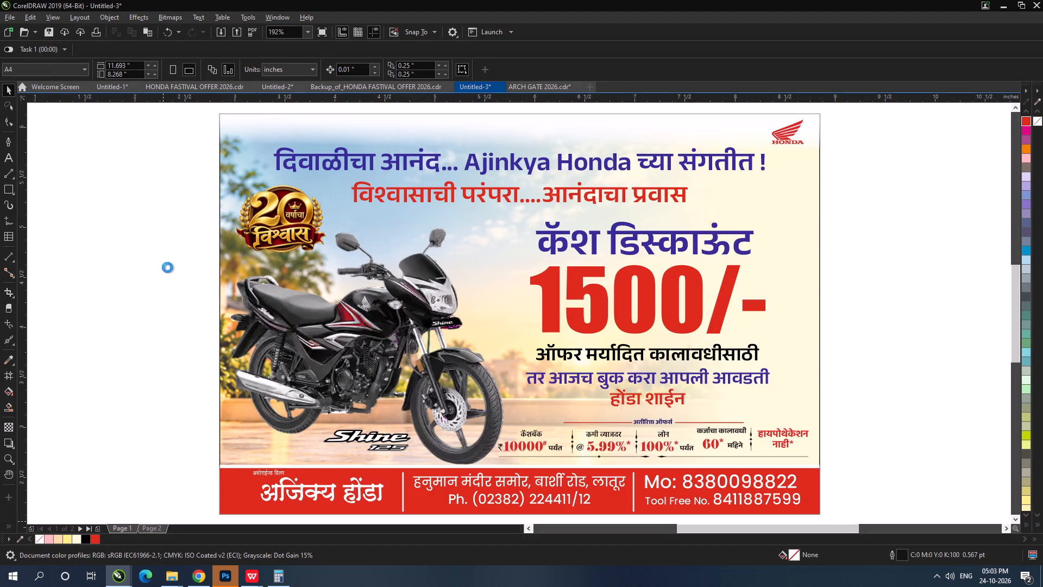
Scale the imported kandil down proportionally to about 1.2 by 2.4 inches beside the poster's left edge.
scroll(286, 254, "down", 4)
scroll(442, 274, "down", 3)
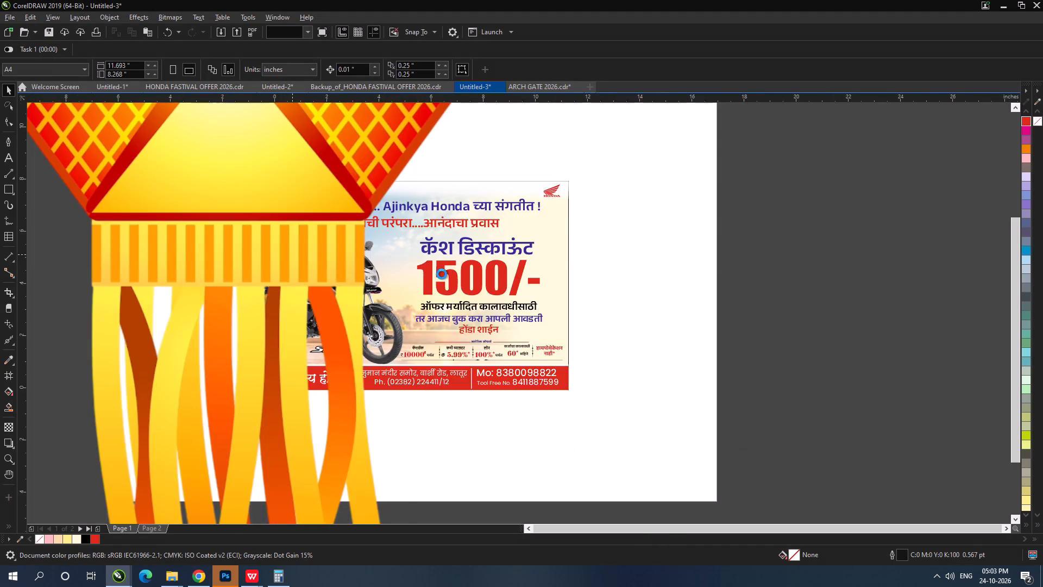
scroll(442, 274, "down", 1)
left_click_drag(459, 193, 429, 252)
scroll(432, 274, "up", 3)
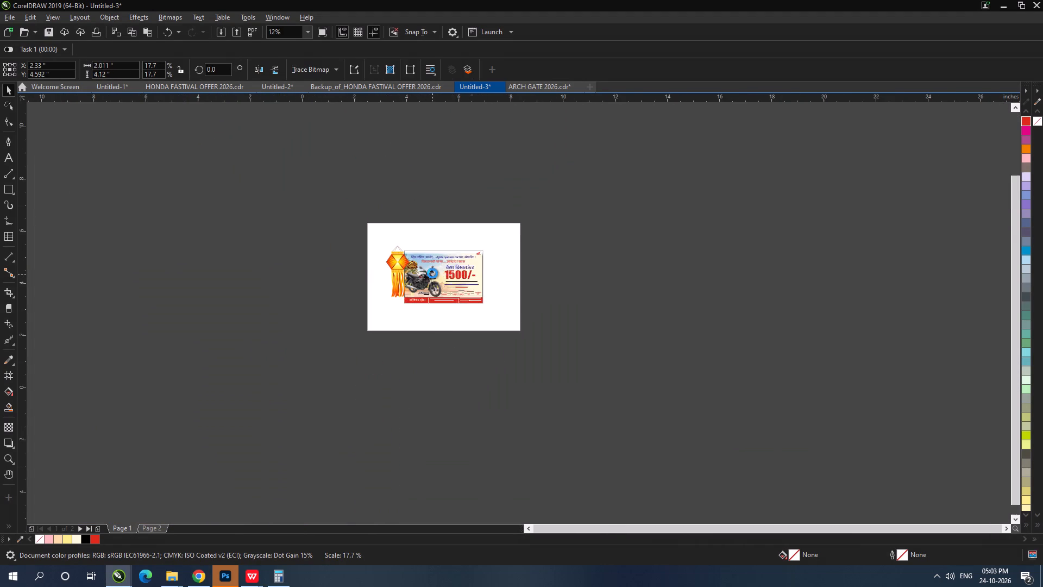
scroll(432, 273, "up", 1)
left_click_drag(351, 149, 326, 203)
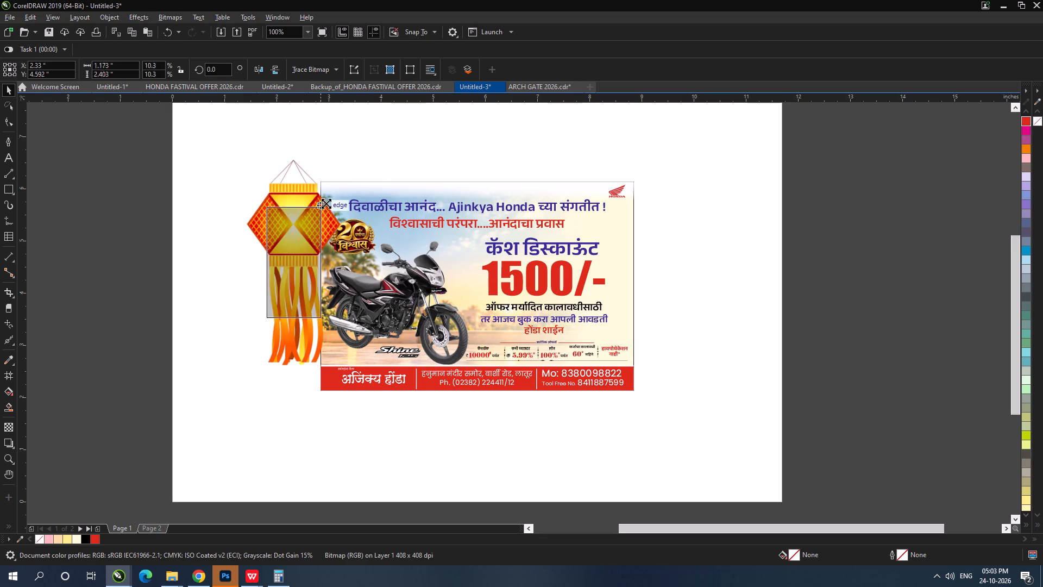
Scale the kandil down proportionally to about 0.51 by 1.04 inches and place it inside the poster's right edge, below the Honda logo.
left_click_drag(326, 203, 316, 229)
left_click_drag(295, 253, 620, 228)
scroll(621, 226, "up", 2)
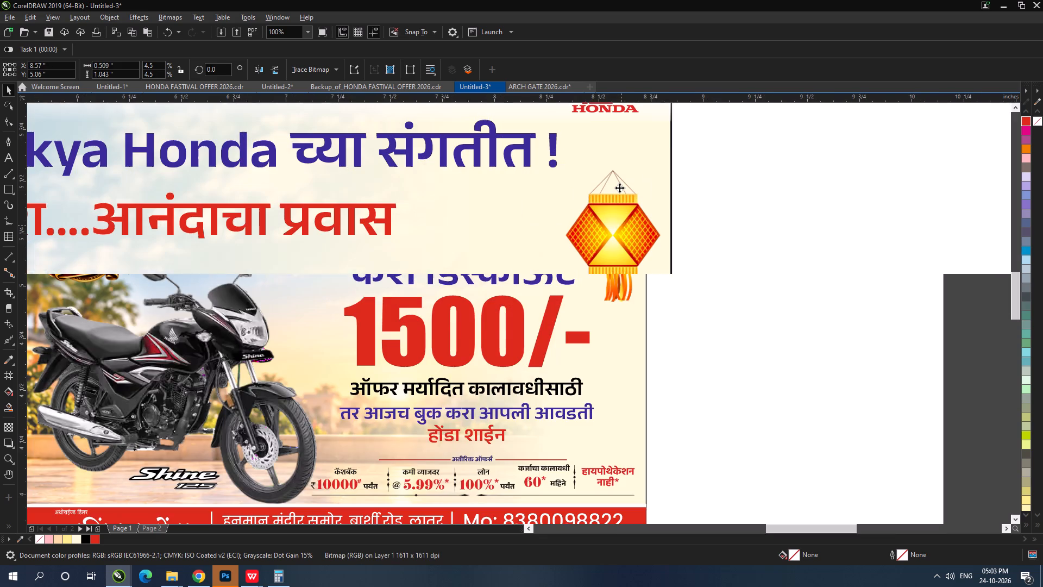
scroll(545, 245, "down", 1)
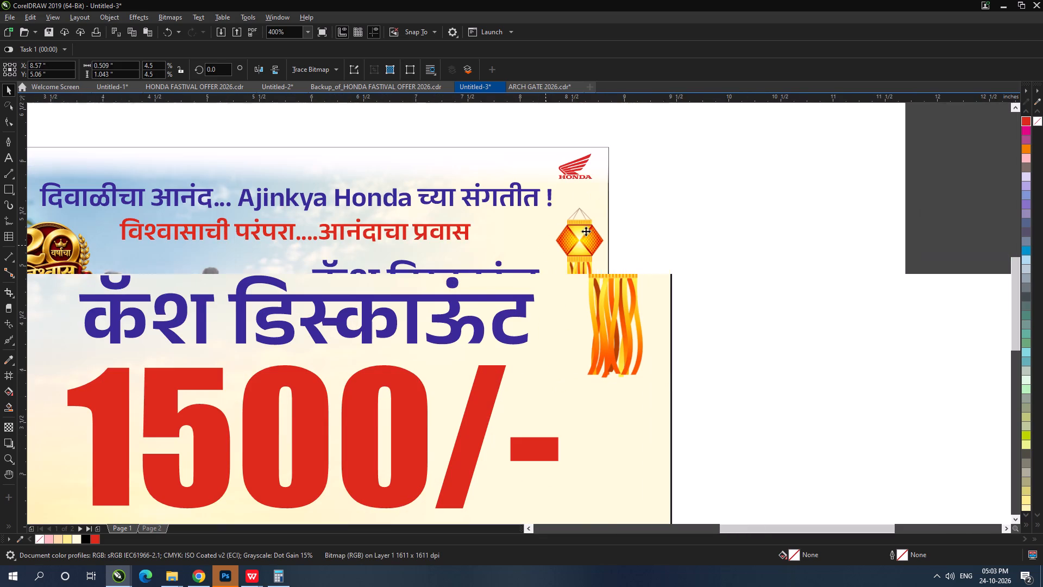
scroll(602, 228, "up", 1)
left_click_drag(572, 252, 569, 242)
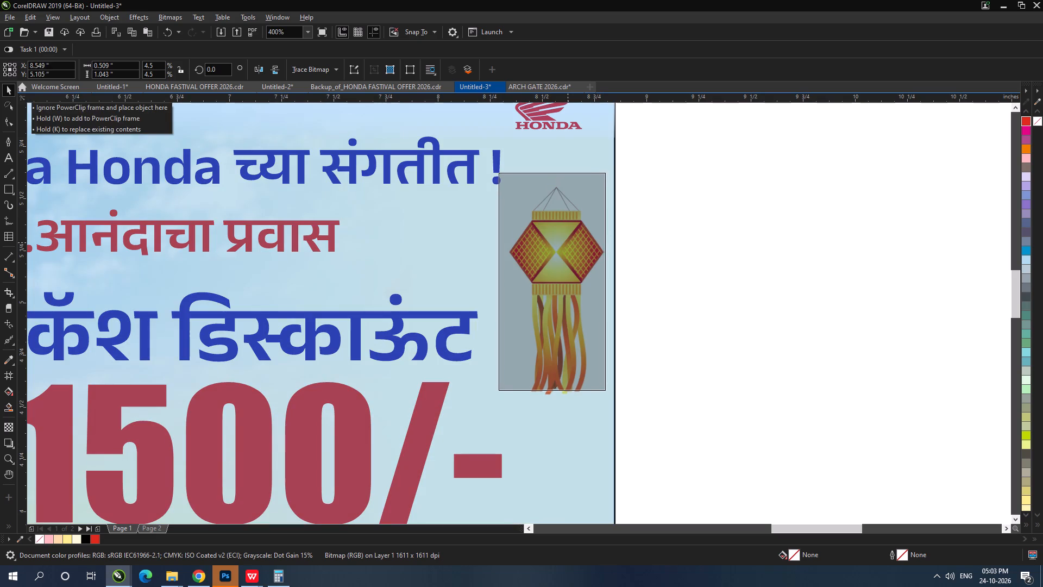
left_click_drag(569, 242, 570, 241)
left_click(667, 239)
left_click(570, 428)
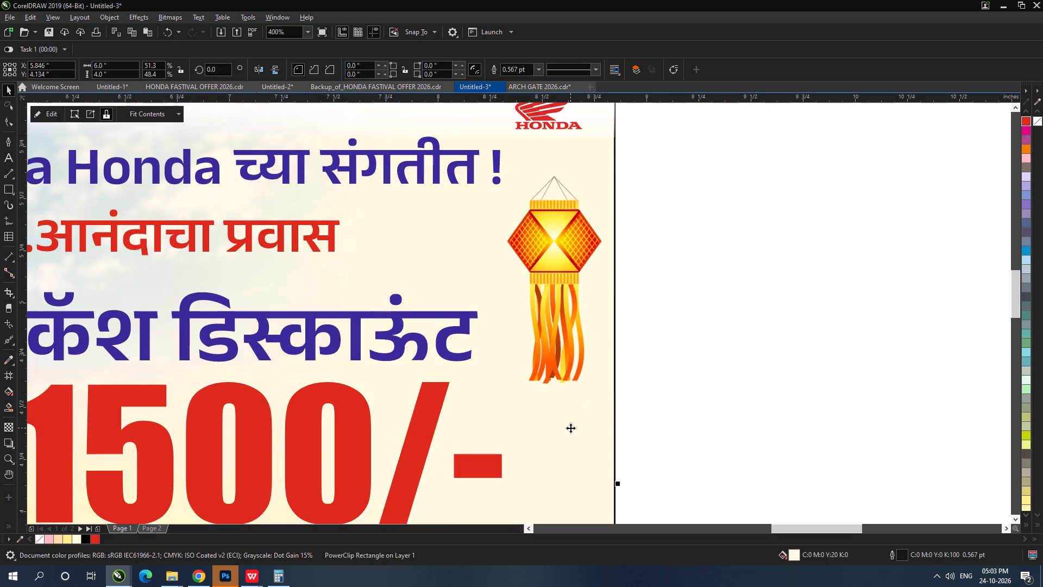
key("shift+F2")
left_click(863, 249)
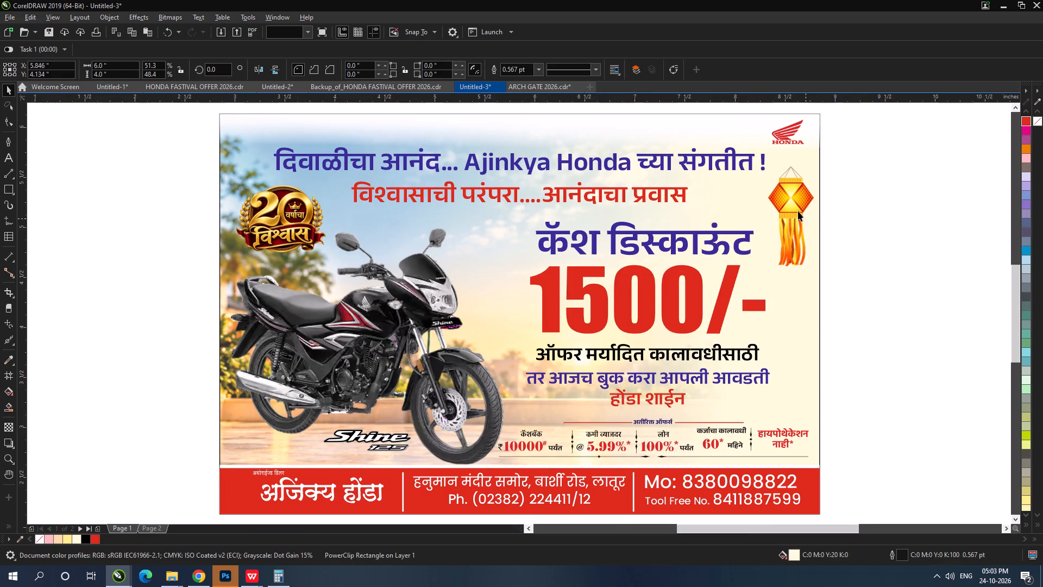
left_click(797, 206)
left_click(796, 196)
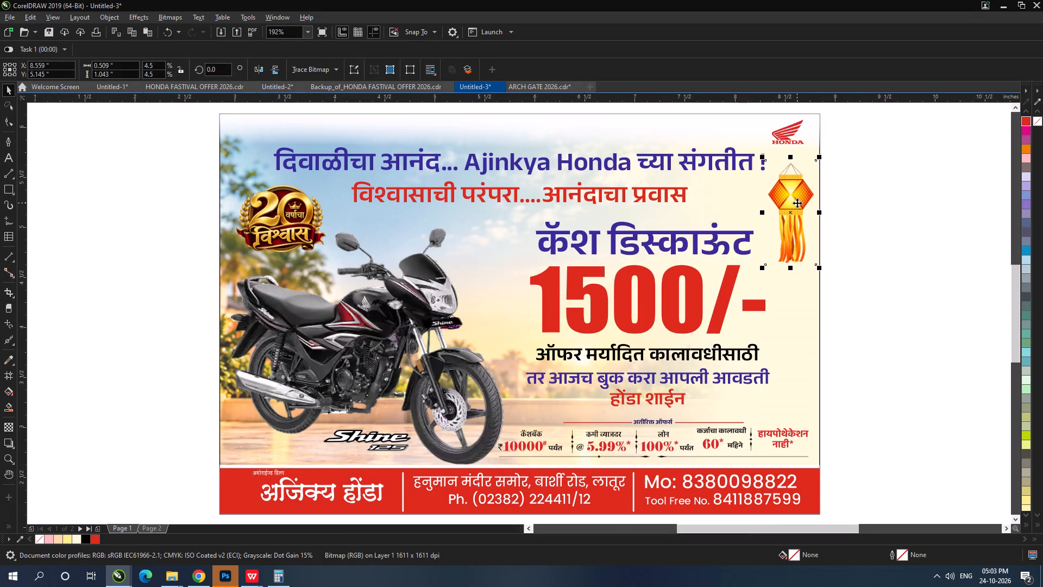
Shift the 20-year trust logo slightly right and scale it down proportionally to about 0.82 by 0.61 inches.
left_click(268, 207)
left_click_drag(282, 218, 287, 218)
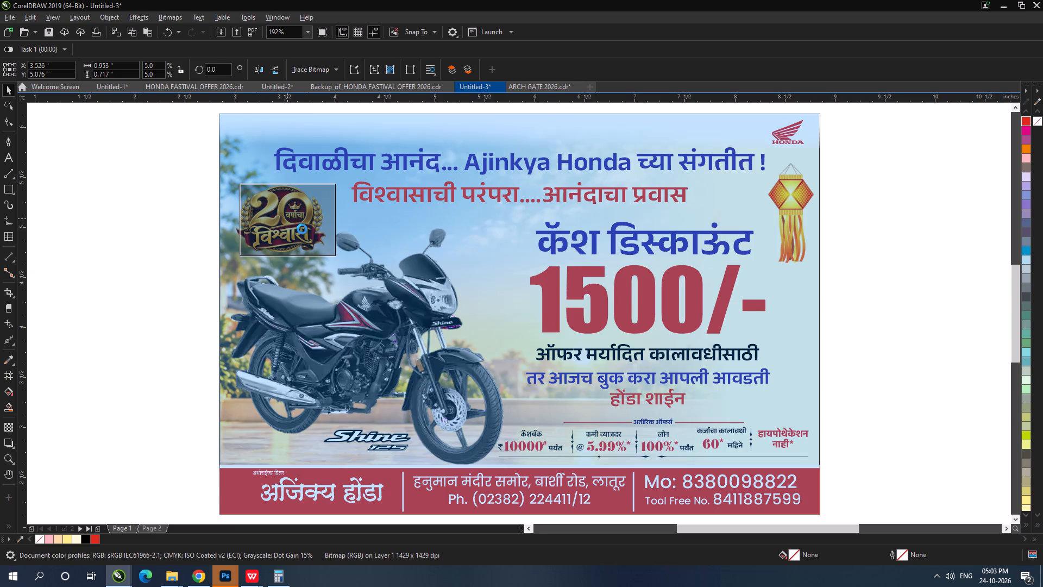
left_click_drag(340, 261, 333, 256)
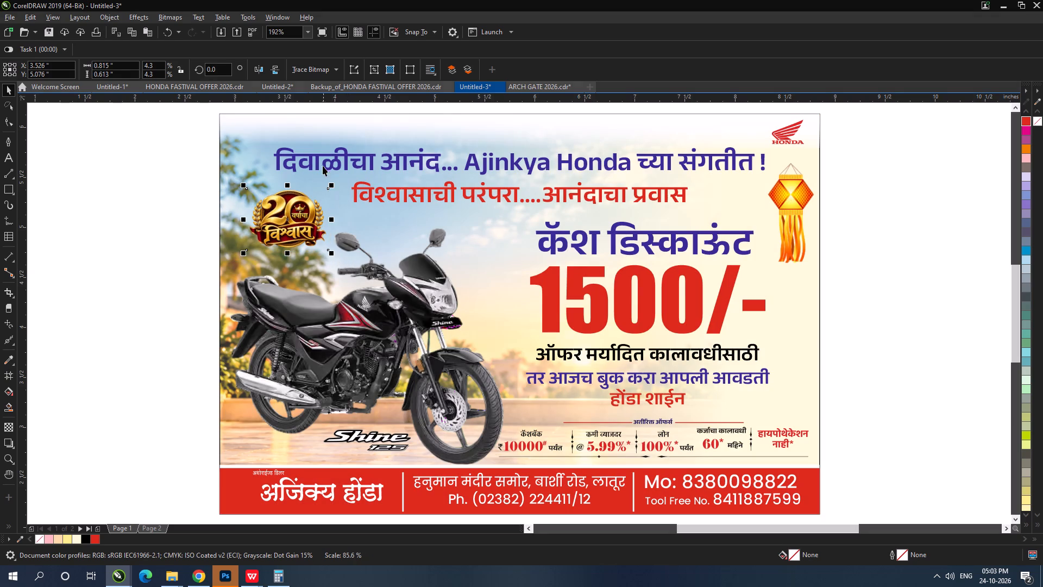
left_click(318, 159)
Duplicate the kandil into the poster's upper-left corner and scale the copy down to about 0.36 by 0.73 inches beside the headline.
left_click(801, 200)
left_click_drag(797, 201, 332, 209)
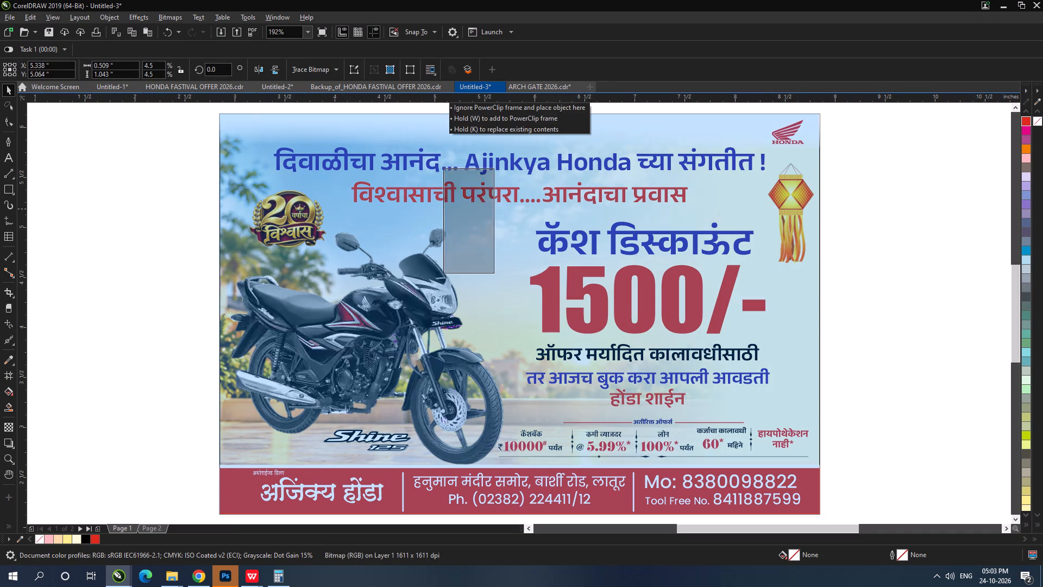
left_click_drag(332, 209, 255, 174)
right_click(255, 174)
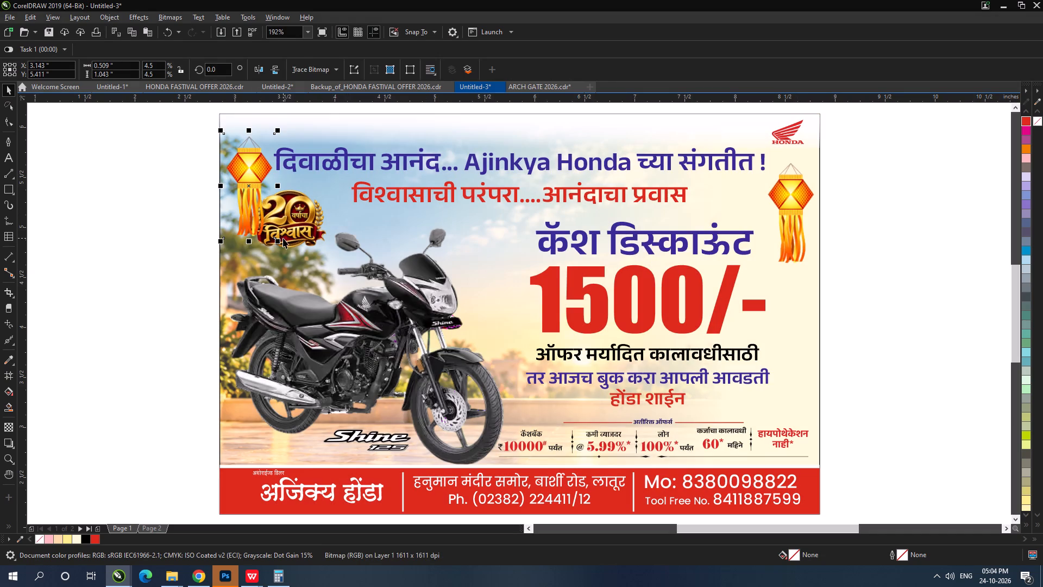
left_click_drag(278, 241, 268, 213)
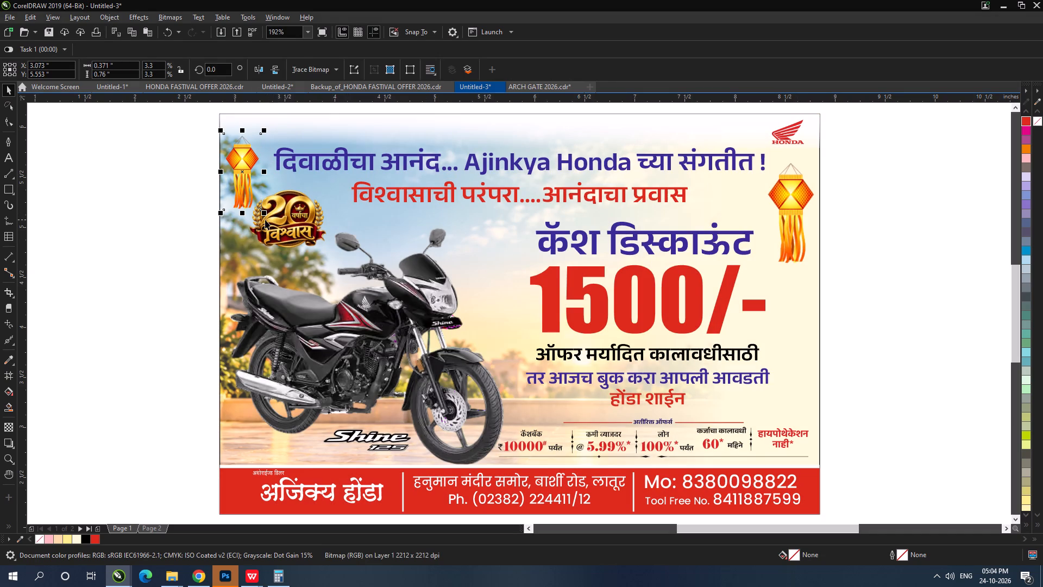
left_click(265, 215)
left_click(243, 146)
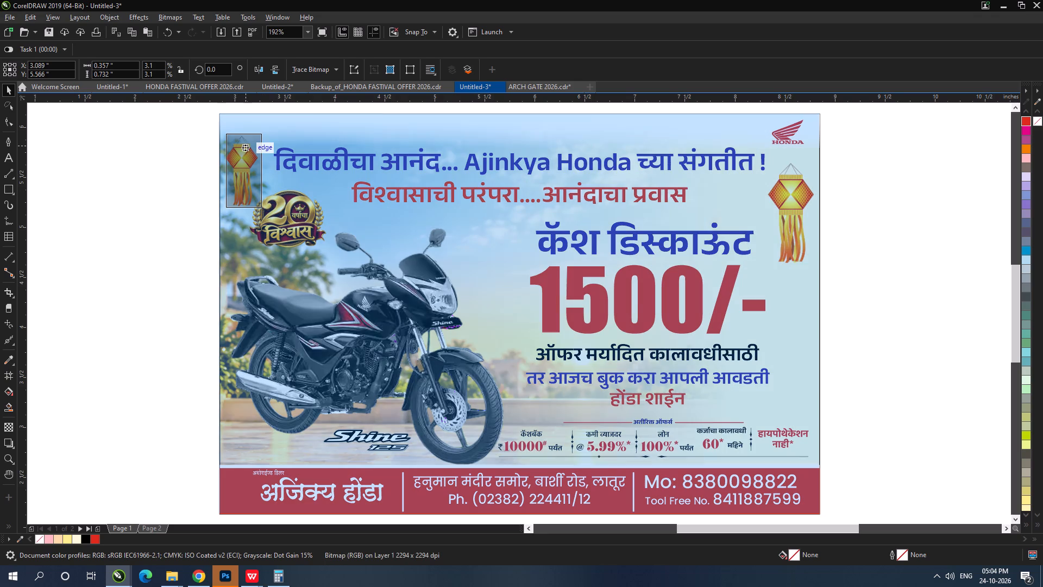
left_click(954, 241)
Move the 20-year trust logo straight down to about Y 4.91 inches, clear of the small kandil.
left_click(299, 230)
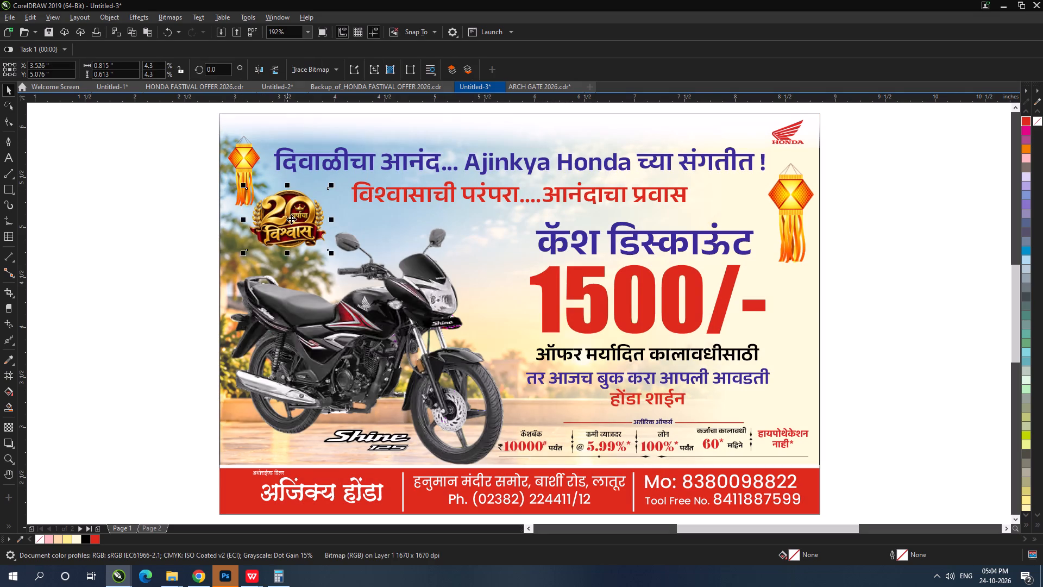
left_click_drag(291, 219, 288, 236)
left_click(286, 237)
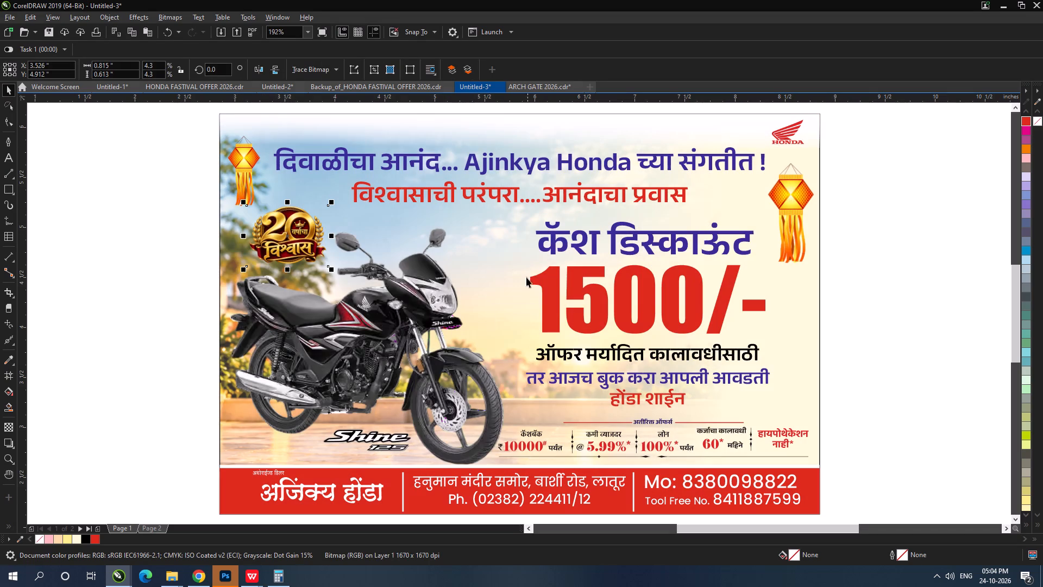
Nudge the booking line with होंडा शाईन, and the ऑफर मर्यादित कालावधीसाठी line above it, down by two 0.01-inch increments each.
left_click(668, 398)
left_click(675, 384, "shift")
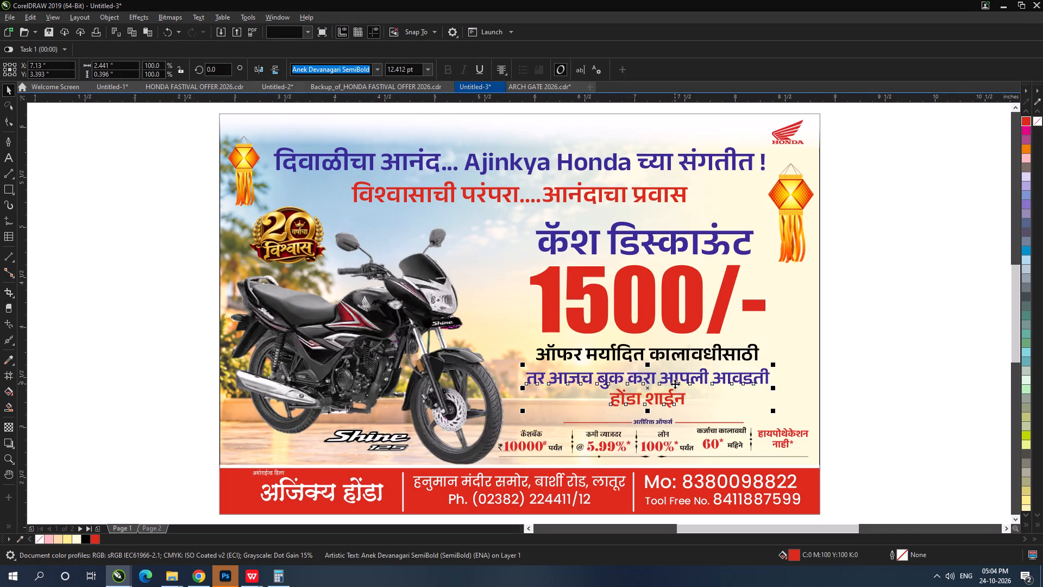
key("Down")
key("Down")
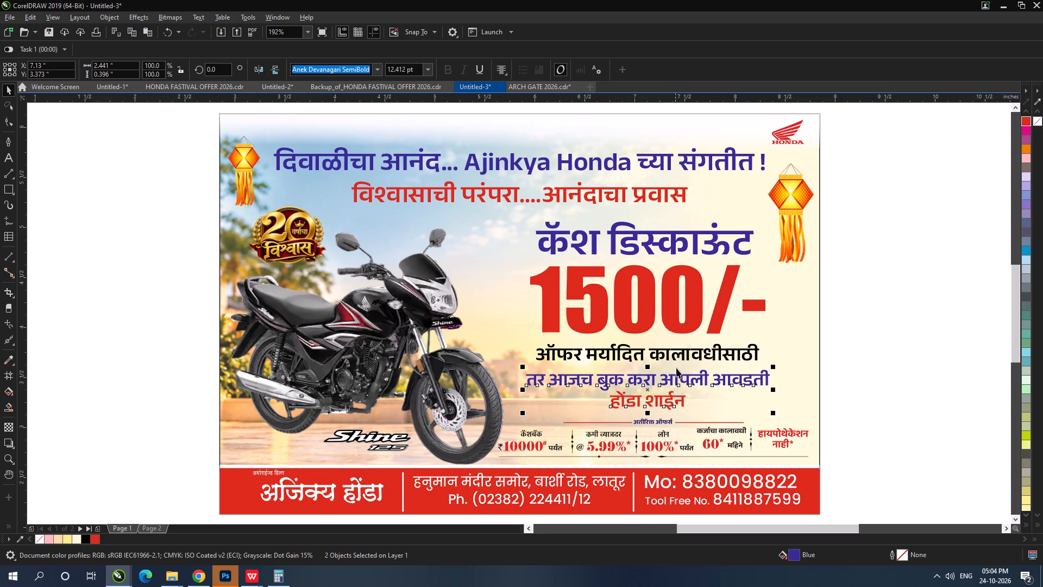
left_click(682, 356)
key("Down")
key("Down")
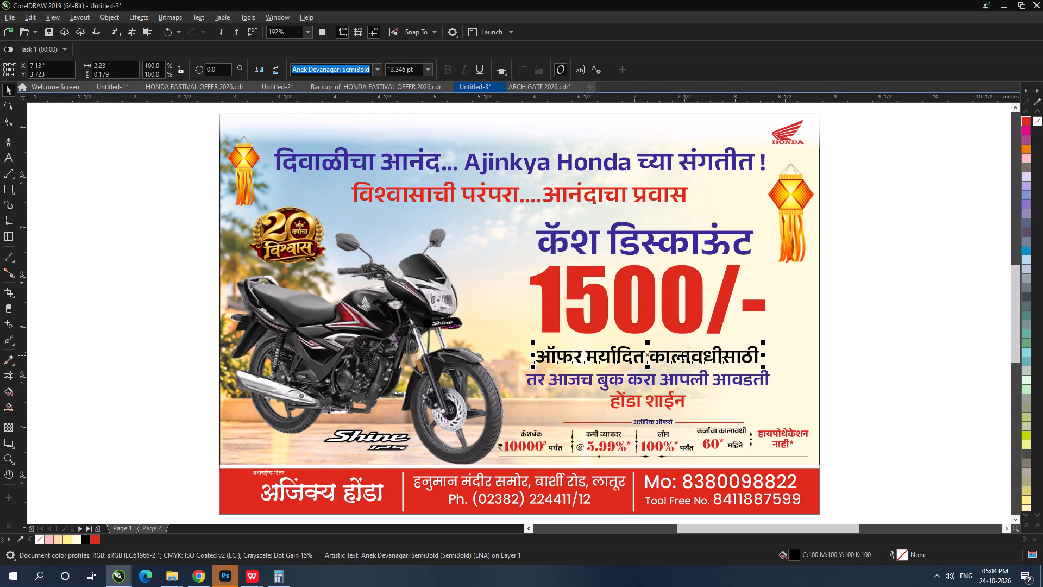
left_click(922, 369)
Bring the Shine 125 logo to the front and move it slightly down beneath the motorcycle.
left_click(377, 439)
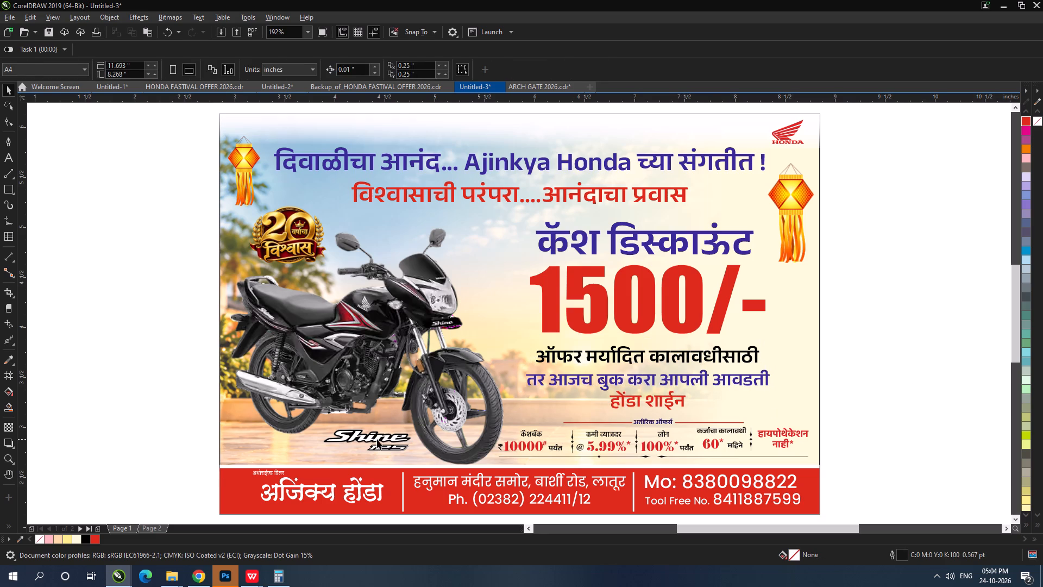
left_click(384, 447)
left_click_drag(198, 399, 438, 455)
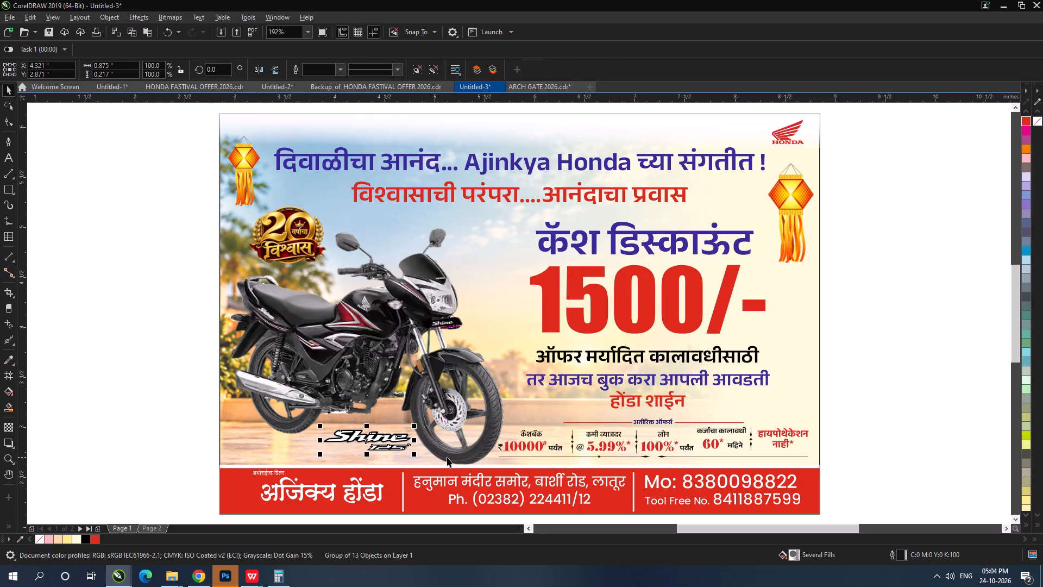
key("ctrl+Home")
key("ctrl+Home")
left_click_drag(381, 442, 381, 446)
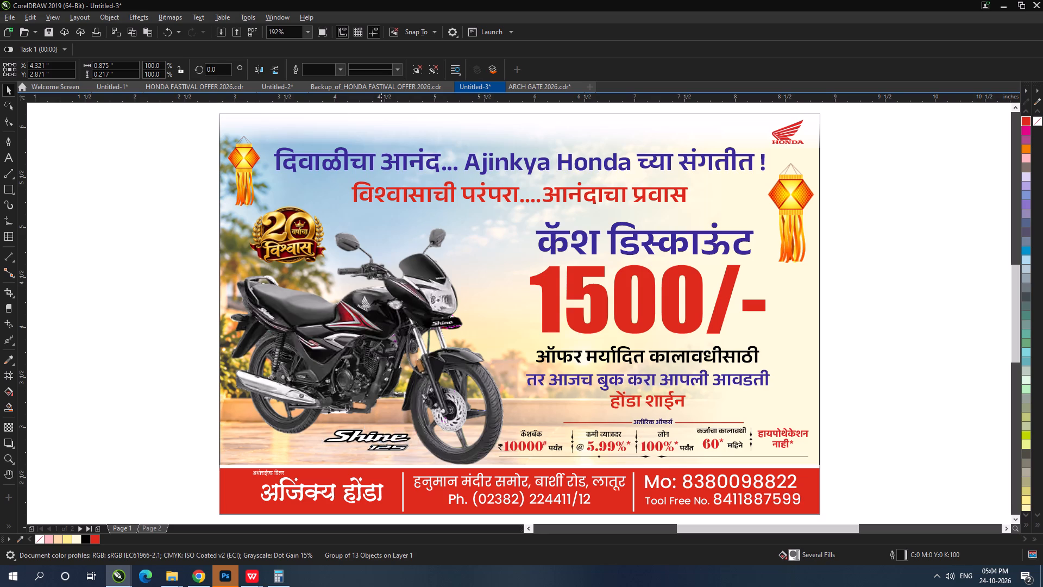
left_click_drag(381, 446, 380, 451)
Lower the motorcycle image slightly and scale it down proportionally to about 2.78 by 2.50 inches, above the red footer.
left_click(345, 367)
left_click_drag(345, 374, 345, 380)
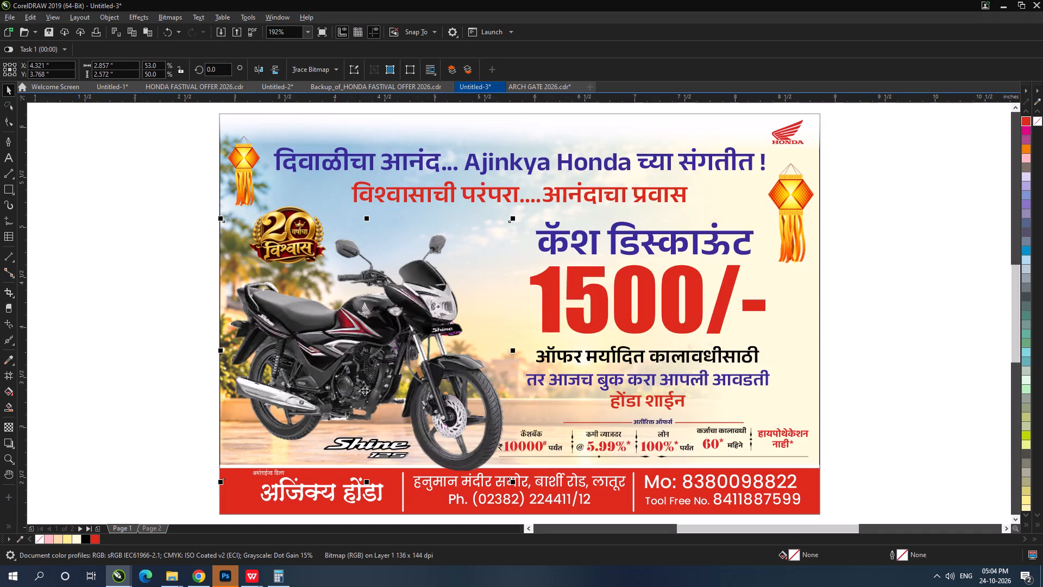
left_click_drag(516, 484, 508, 482)
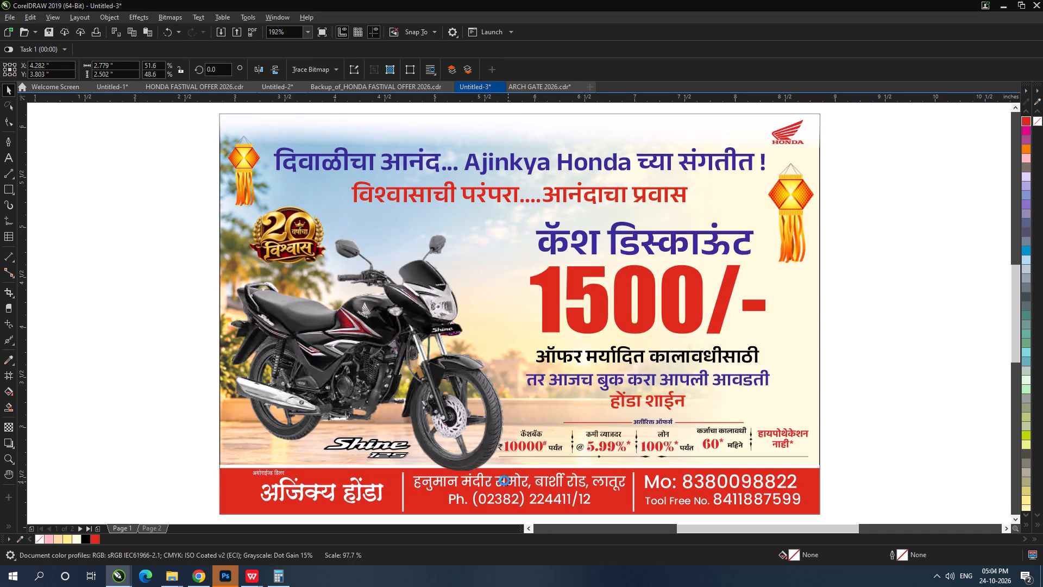
Move the Shine 125 logo slightly left and up, away from the motorcycle's front wheel.
left_click(368, 448)
left_click_drag(372, 445, 360, 441)
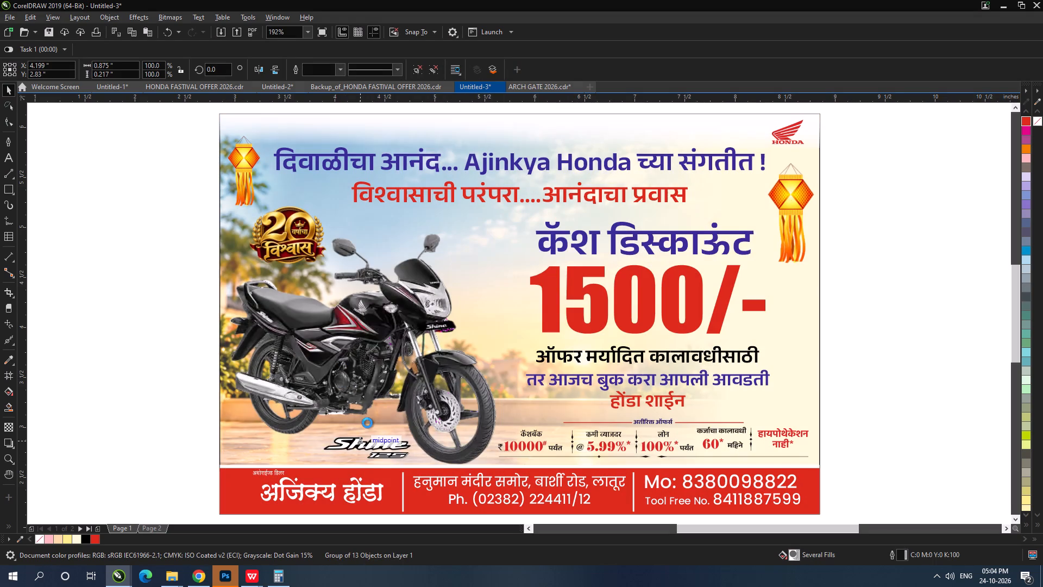
left_click(878, 344)
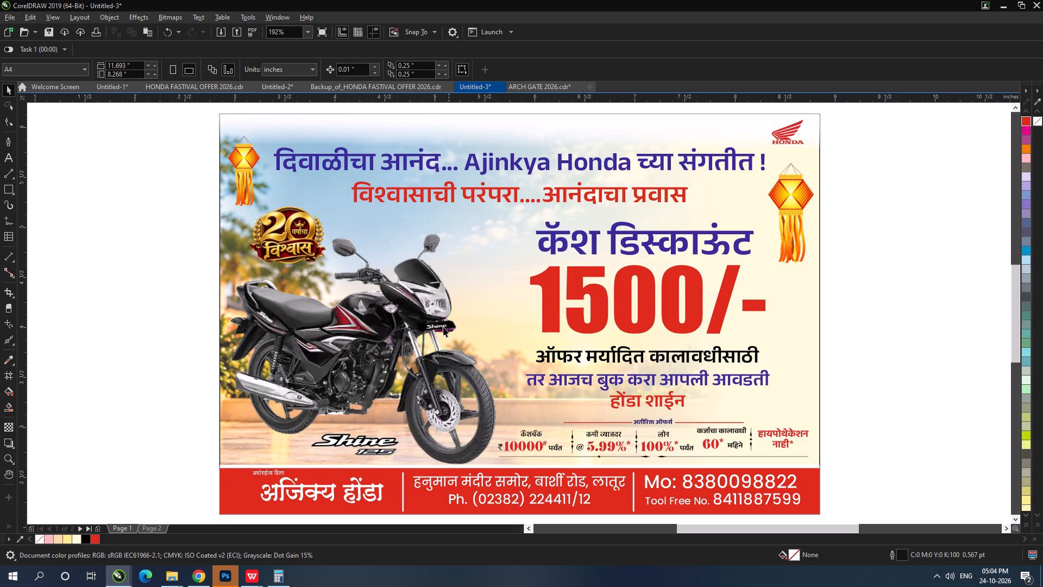
Select all the objects of the finished poster and group them.
scroll(655, 305, "down", 1)
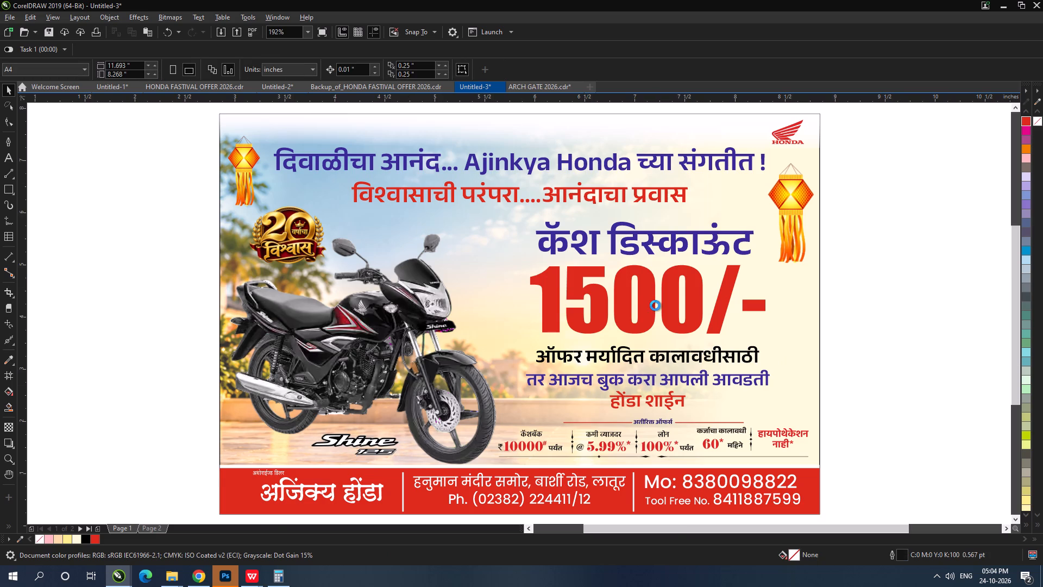
left_click_drag(403, 200, 812, 464)
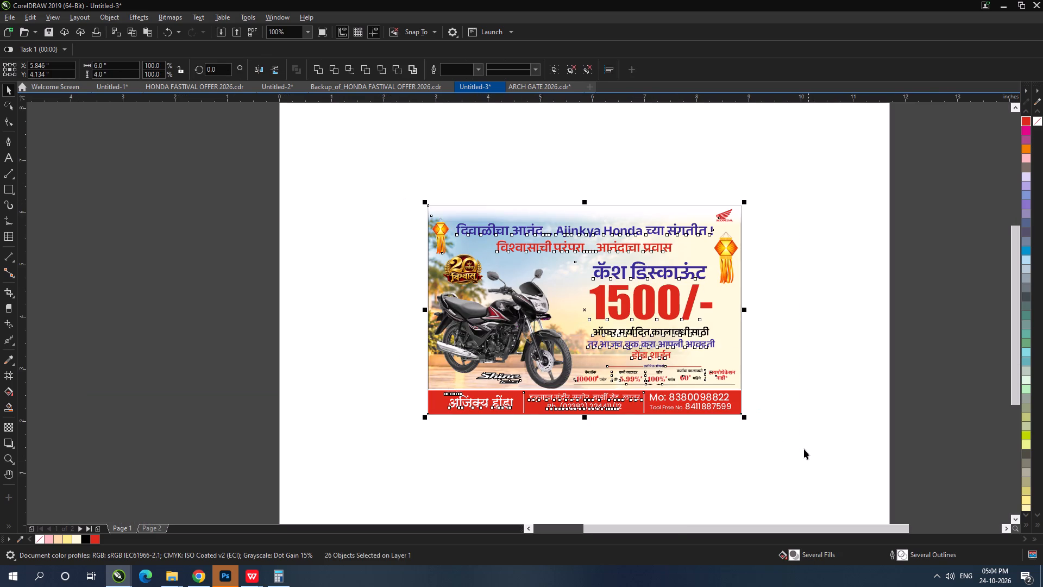
key("ctrl+g")
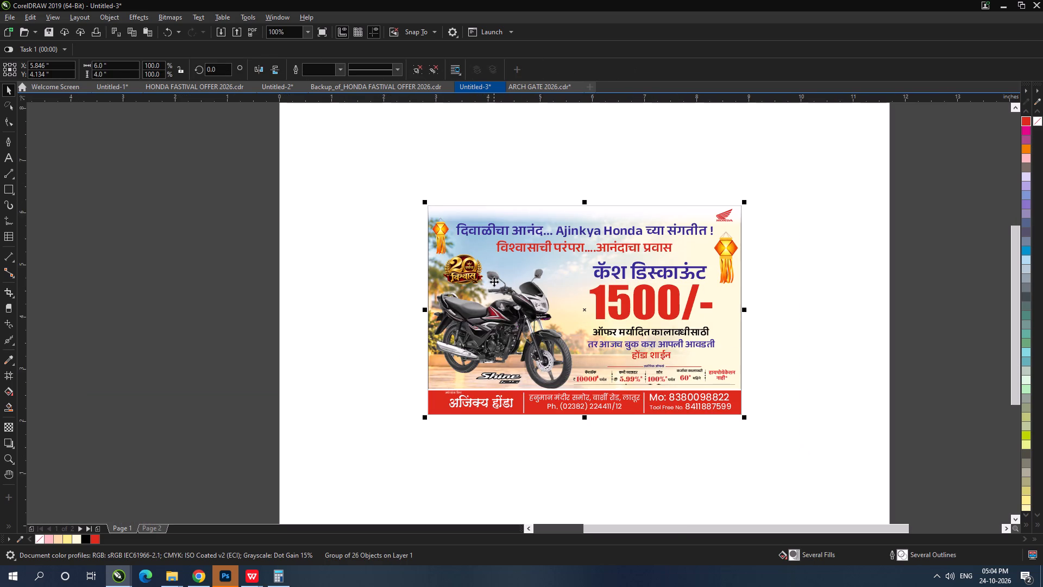
Export the grouped poster as a JPG, choosing folder 24 under 10 October as the destination.
key("ctrl+e")
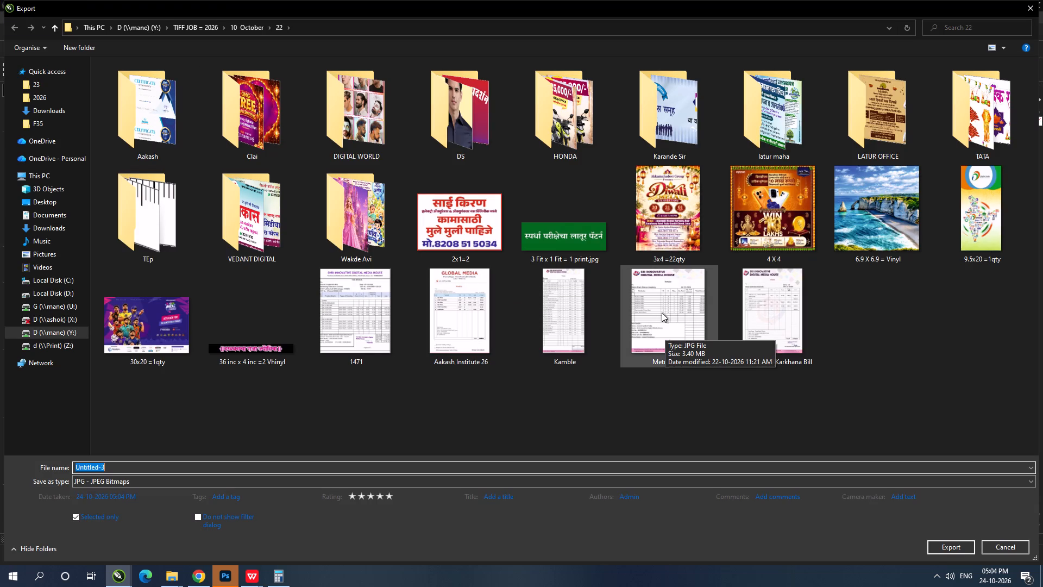
left_click(248, 23)
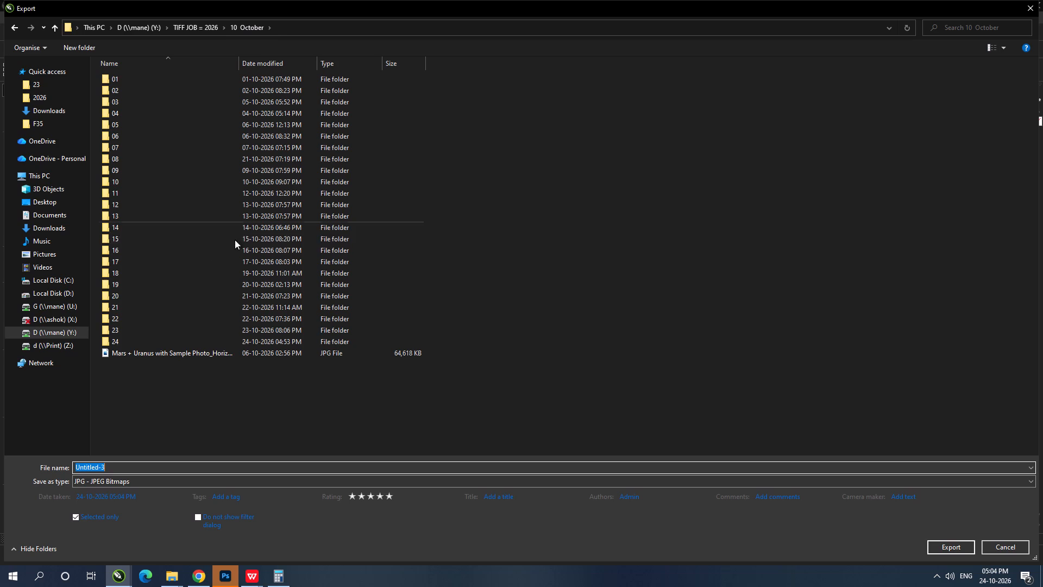
double_click(141, 342)
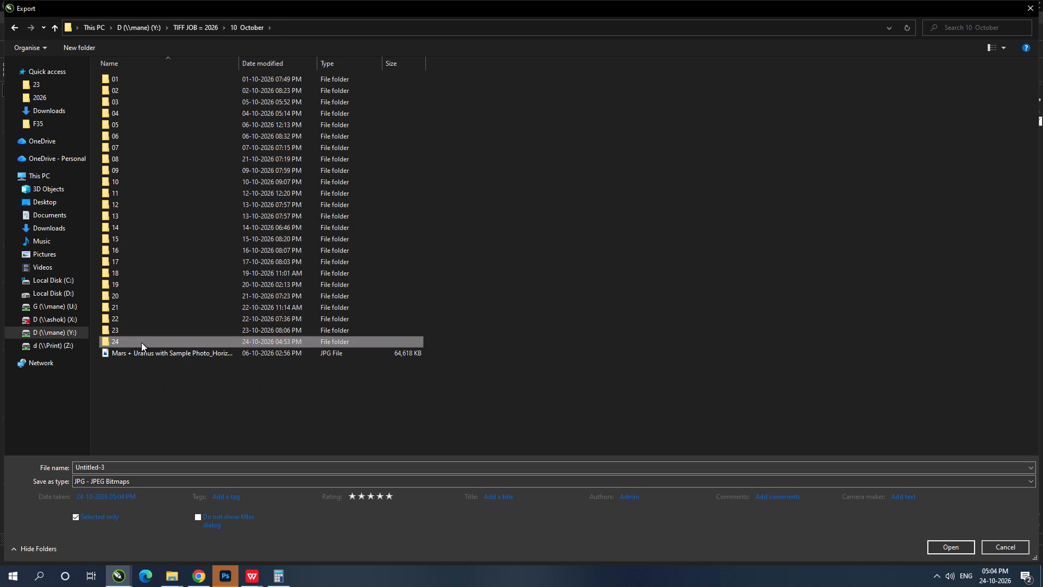
Save the JPG export in the honda subfolder under the file name 123.
double_click(133, 149)
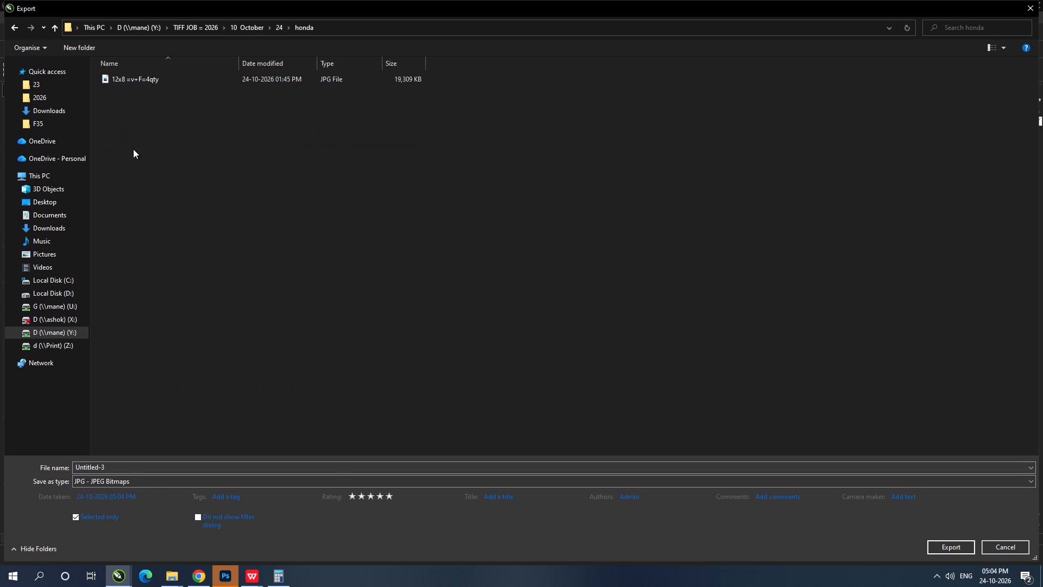
left_click(139, 466)
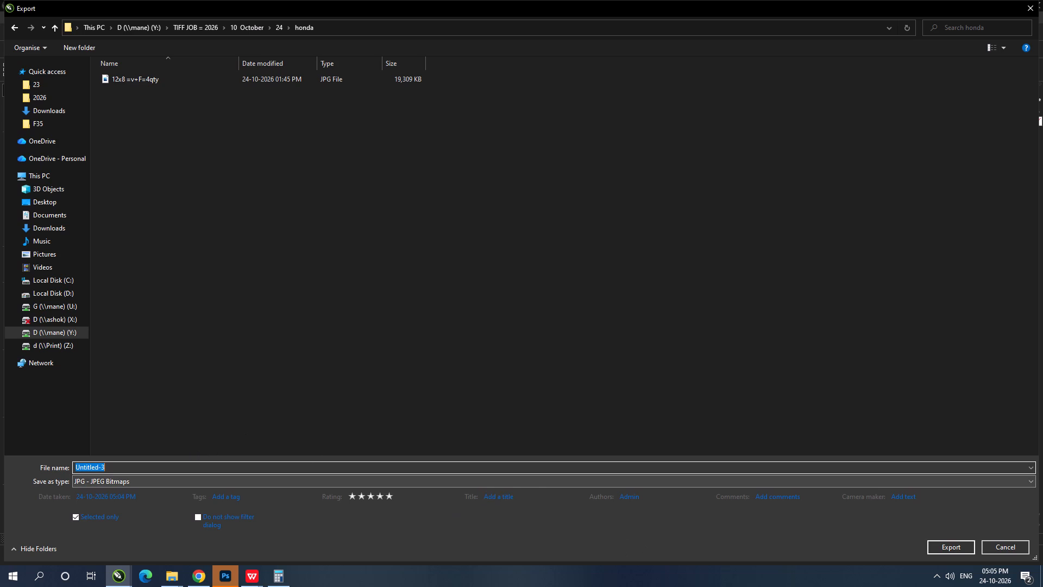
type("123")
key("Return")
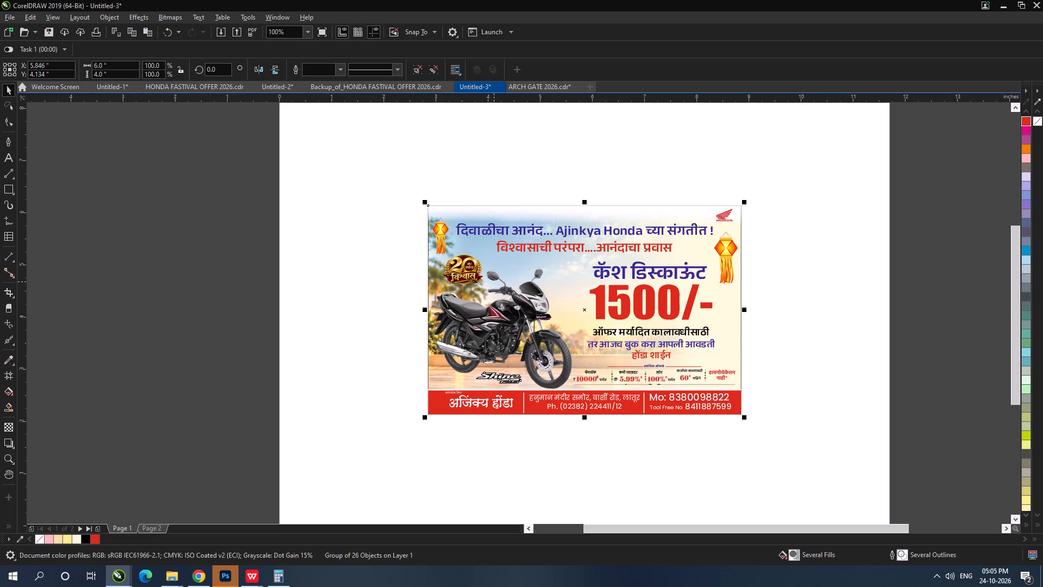
Set the JPEG export to RGB colour mode with a resolution of 550 and complete the export.
left_click(724, 215)
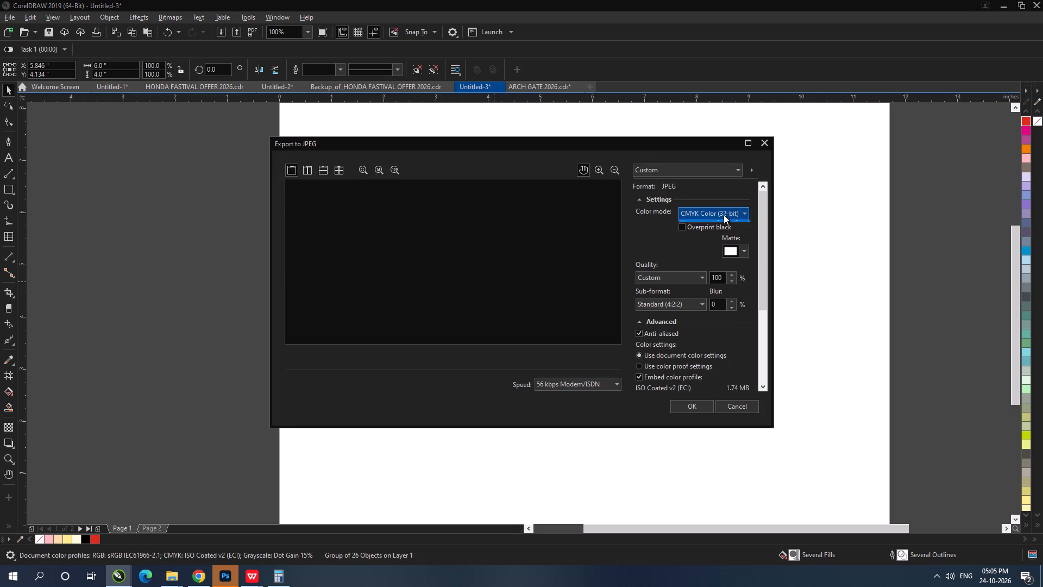
left_click(699, 232)
left_click_drag(764, 212, 766, 338)
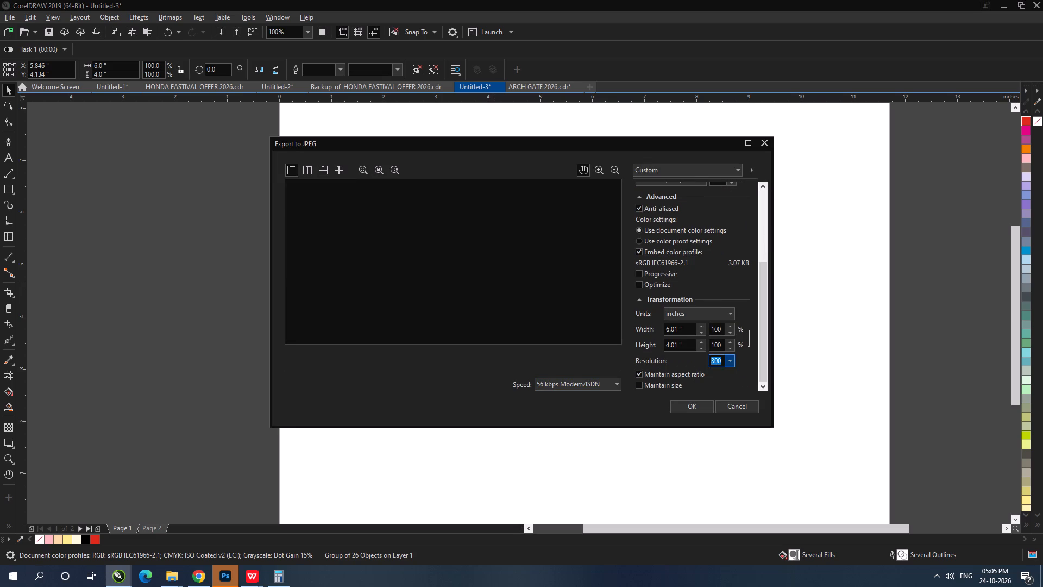
double_click(732, 361)
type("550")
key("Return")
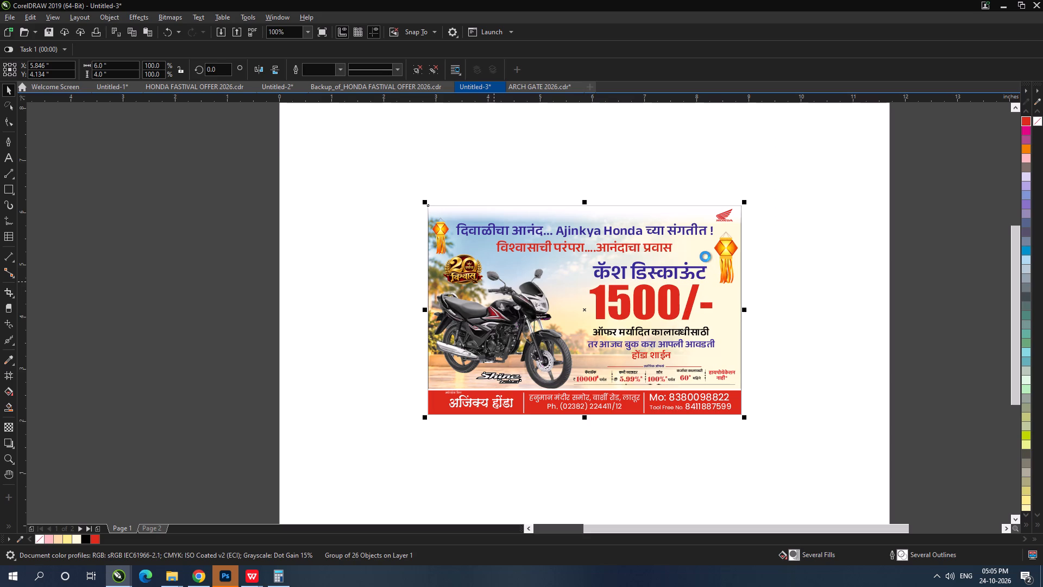
left_click(496, 280)
Switch to the Chrome browser.
left_click(197, 576)
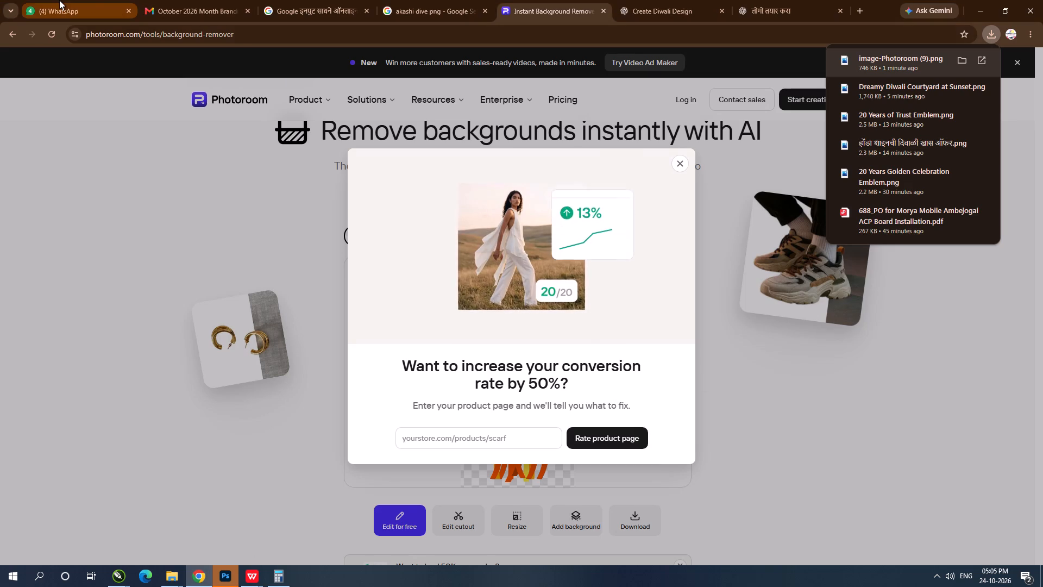